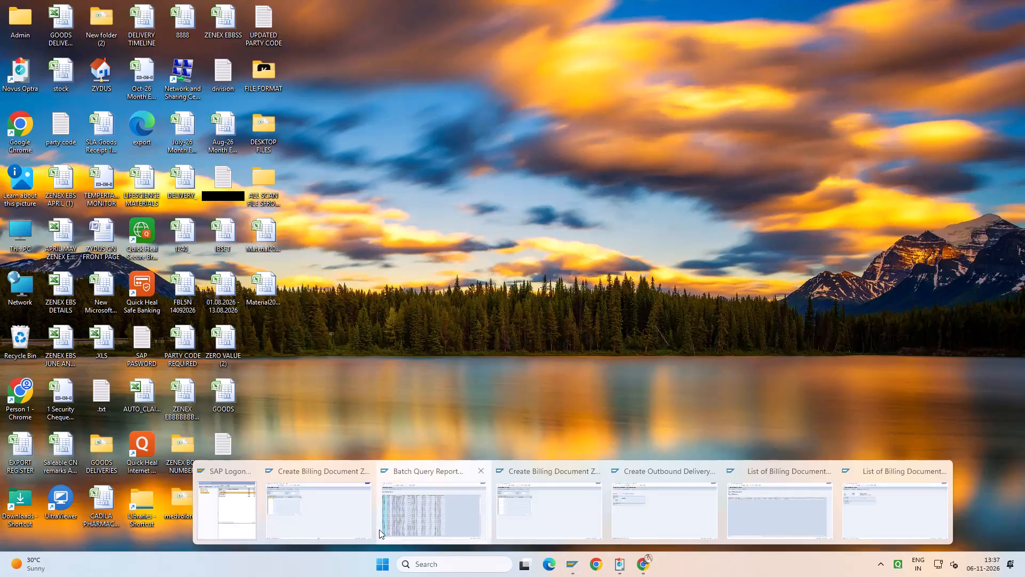
pyautogui.click(632, 509)
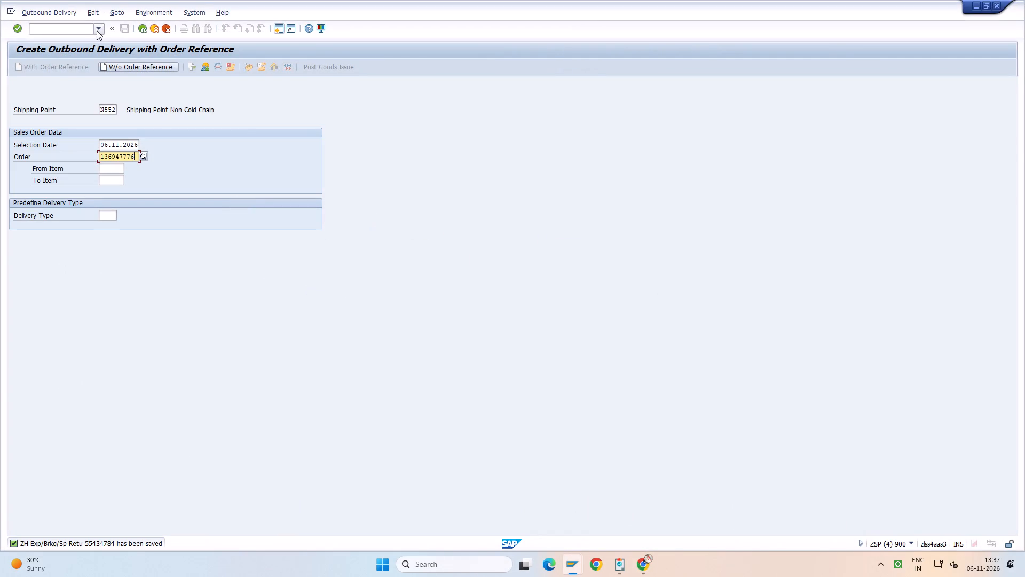
pyautogui.click(99, 29)
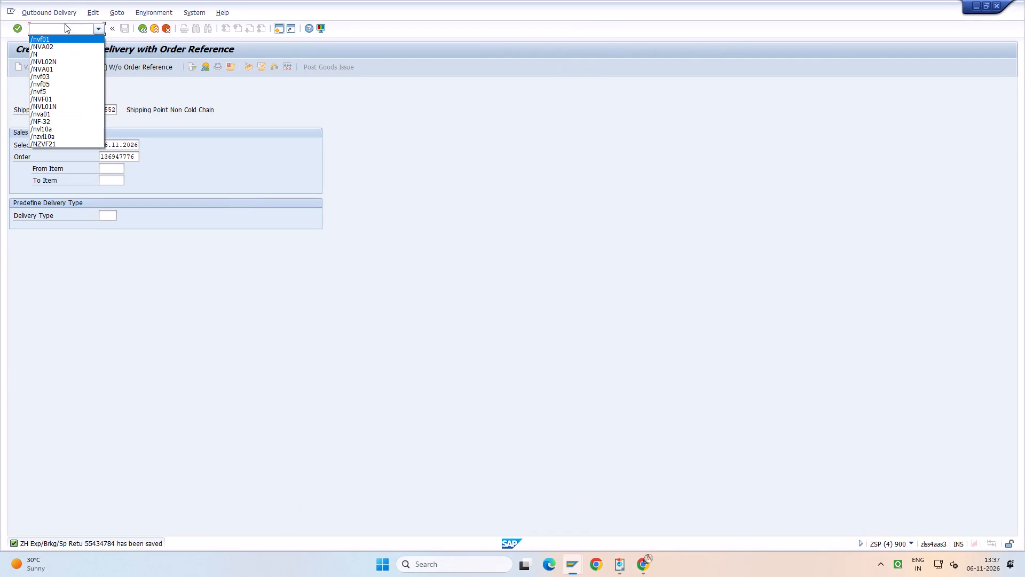
pyautogui.click(66, 26)
pyautogui.scroll(6, 66, 26)
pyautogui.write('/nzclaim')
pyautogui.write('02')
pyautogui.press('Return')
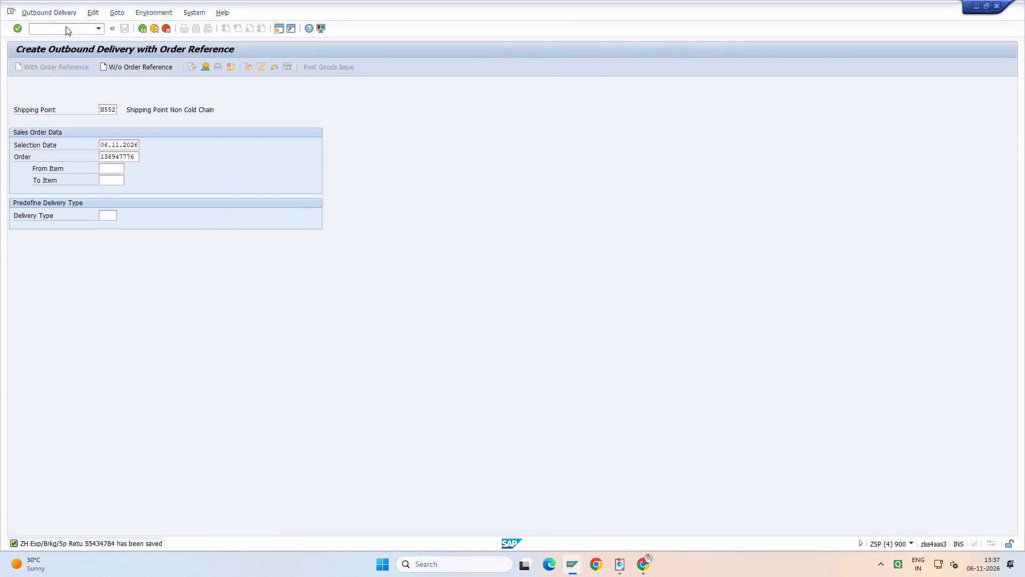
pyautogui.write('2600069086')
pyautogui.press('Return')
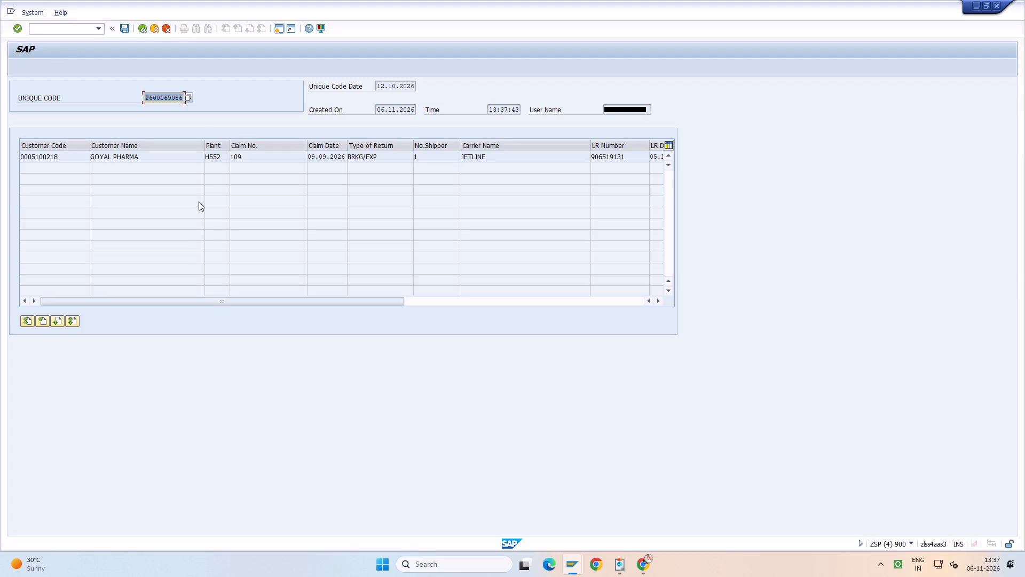
# Enter GRN number 2853 and GRN date 06.11.2026 for the GOYAL PHARMA claim line and save the record.
pyautogui.moveTo(218, 302); pyautogui.dragTo(372, 296)
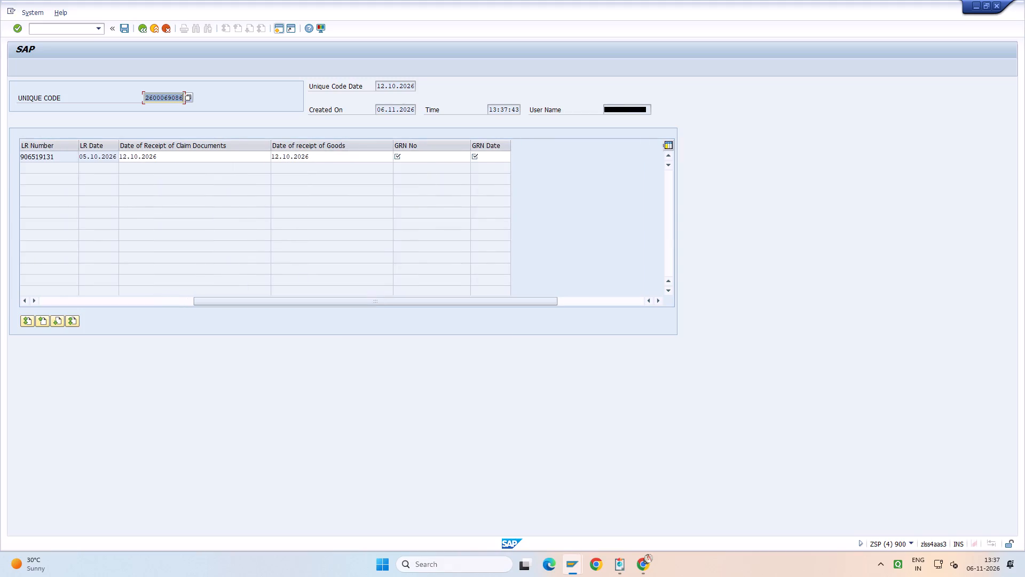
pyautogui.click(425, 152)
pyautogui.write('2853')
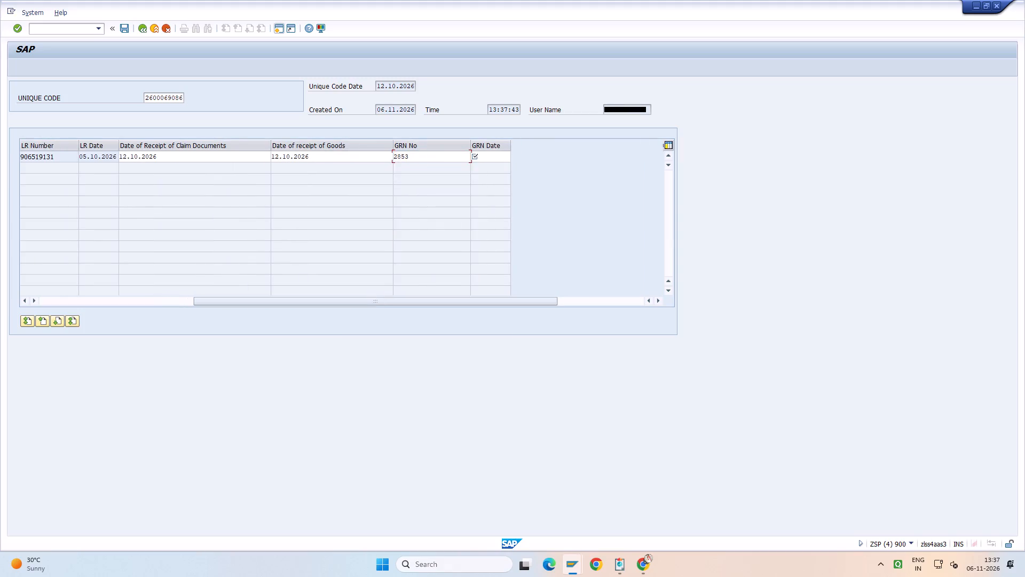
pyautogui.press('Tab')
pyautogui.press('space')
pyautogui.press('BackSpace')
pyautogui.write('06.11.2026')
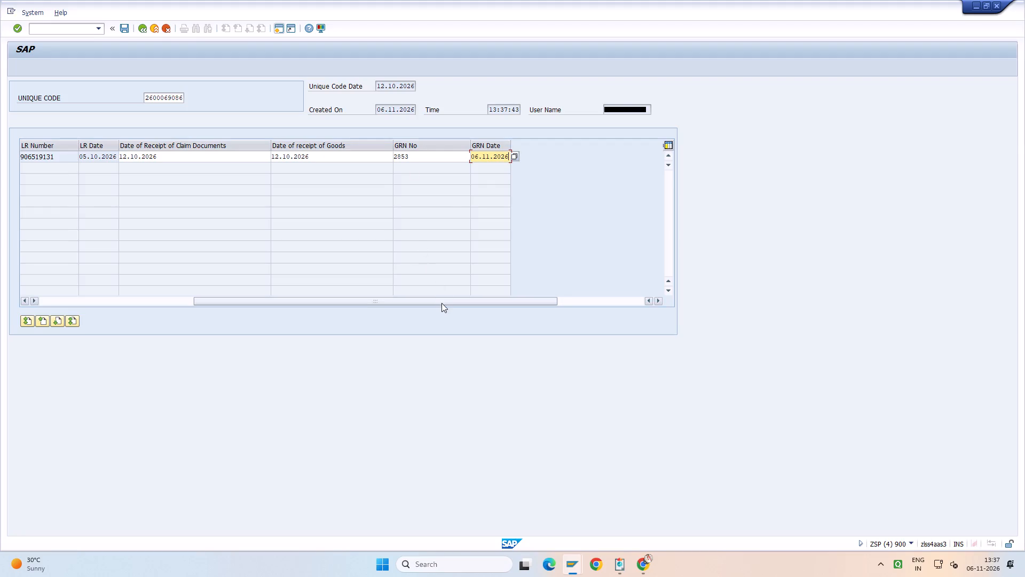
pyautogui.moveTo(441, 303); pyautogui.dragTo(157, 278)
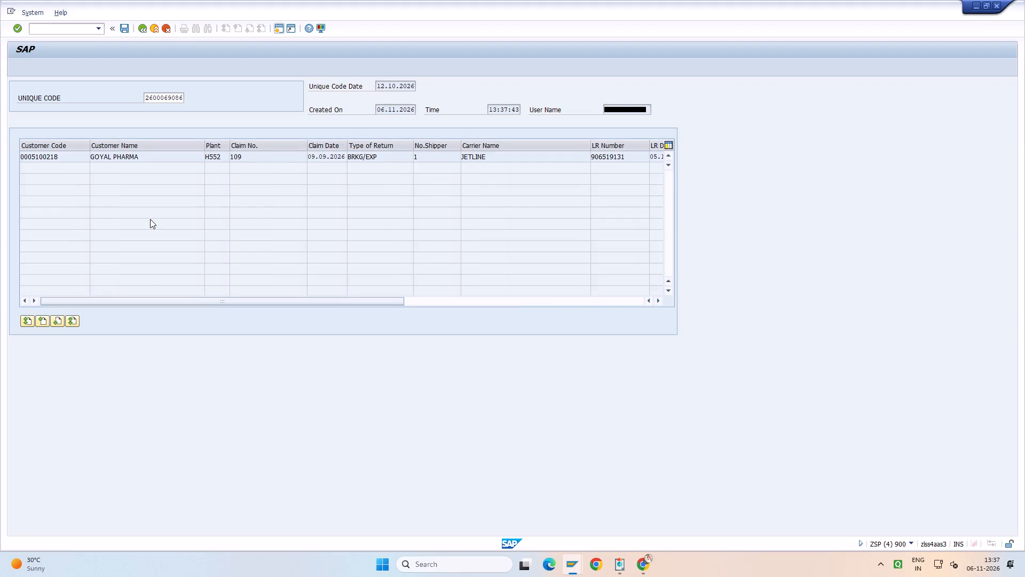
pyautogui.hotkey('ctrl', 's')
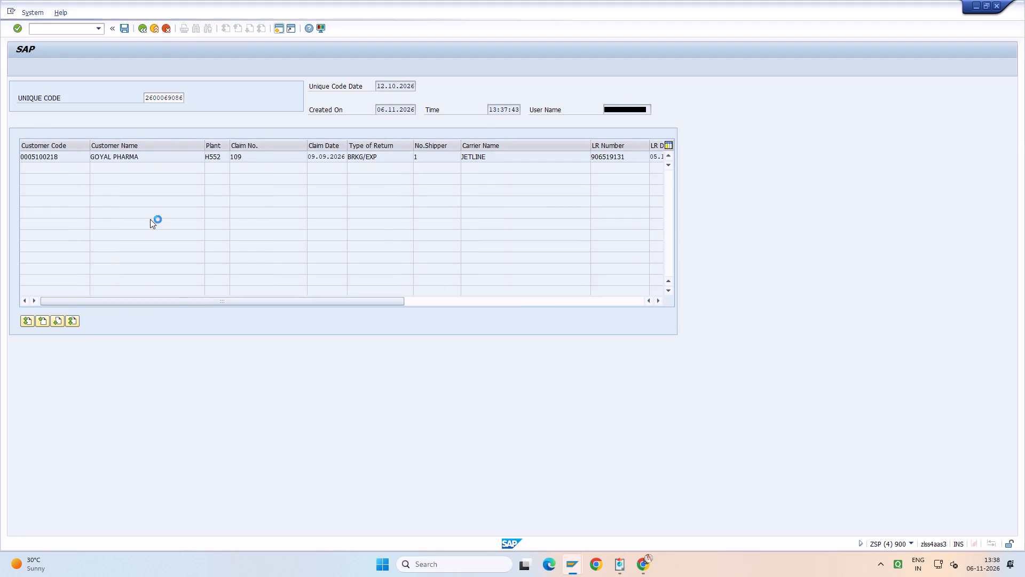
pyautogui.doubleClick(74, 228)
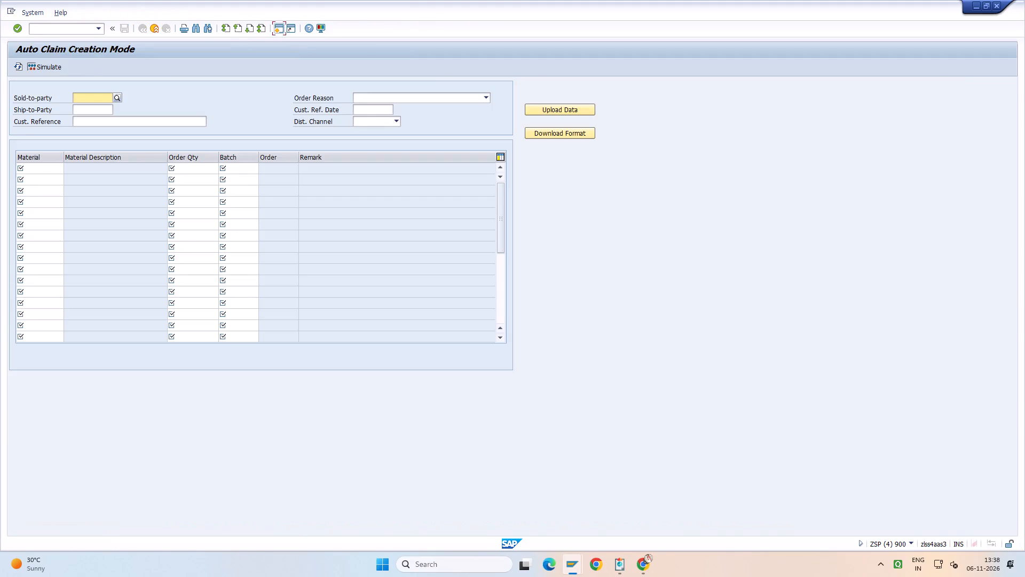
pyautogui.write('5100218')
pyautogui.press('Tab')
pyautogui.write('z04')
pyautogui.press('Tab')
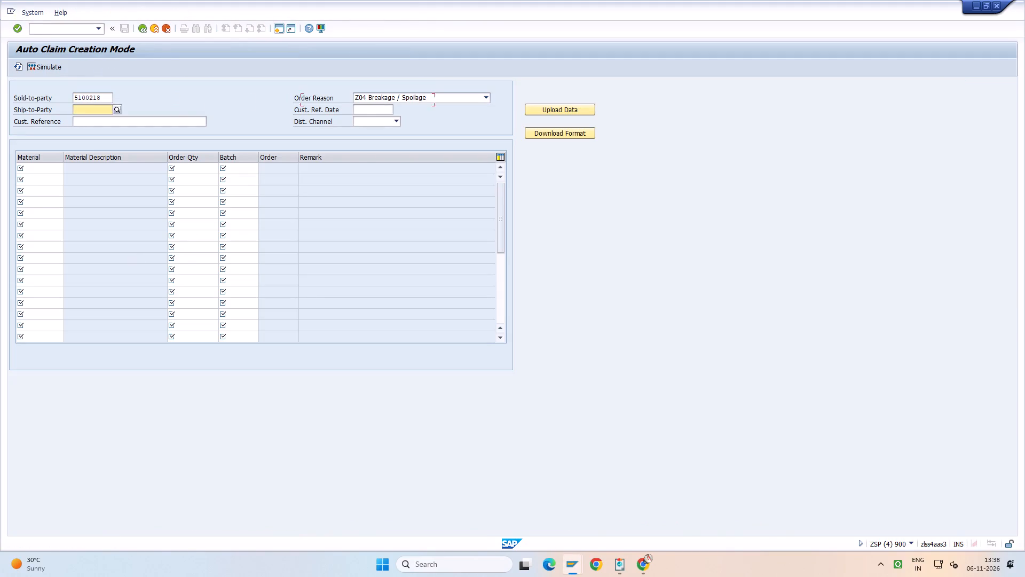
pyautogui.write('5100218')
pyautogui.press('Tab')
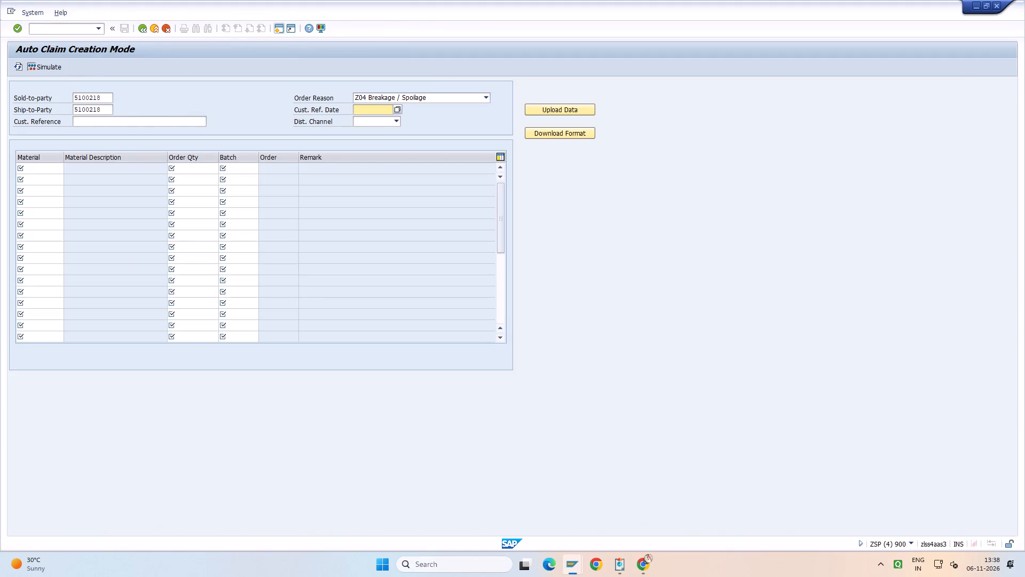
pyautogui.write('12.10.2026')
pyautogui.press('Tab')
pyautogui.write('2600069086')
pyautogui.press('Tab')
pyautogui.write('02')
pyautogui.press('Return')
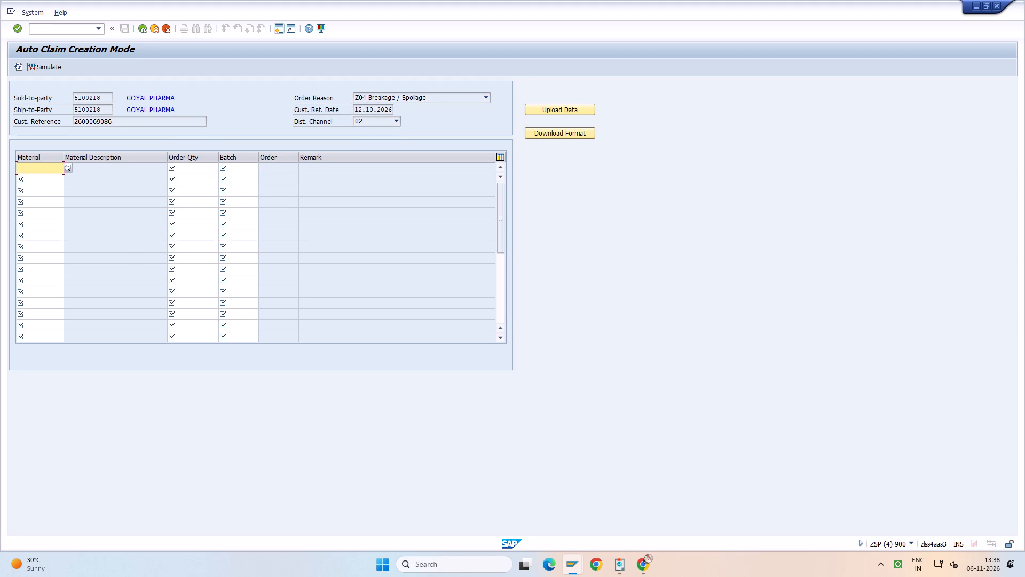
# Open the GOYAL PHARMA_5100218_Novas workbook from the scan files folder 20. NOVEMBER 2026, subfolder 2848-2854, and autofit all its columns.
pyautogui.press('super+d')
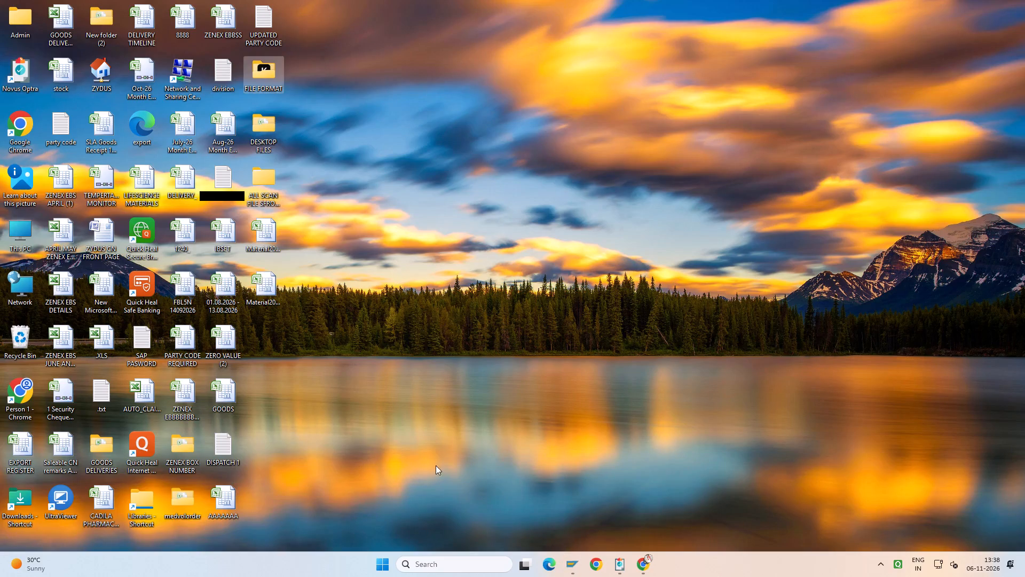
pyautogui.doubleClick(272, 180)
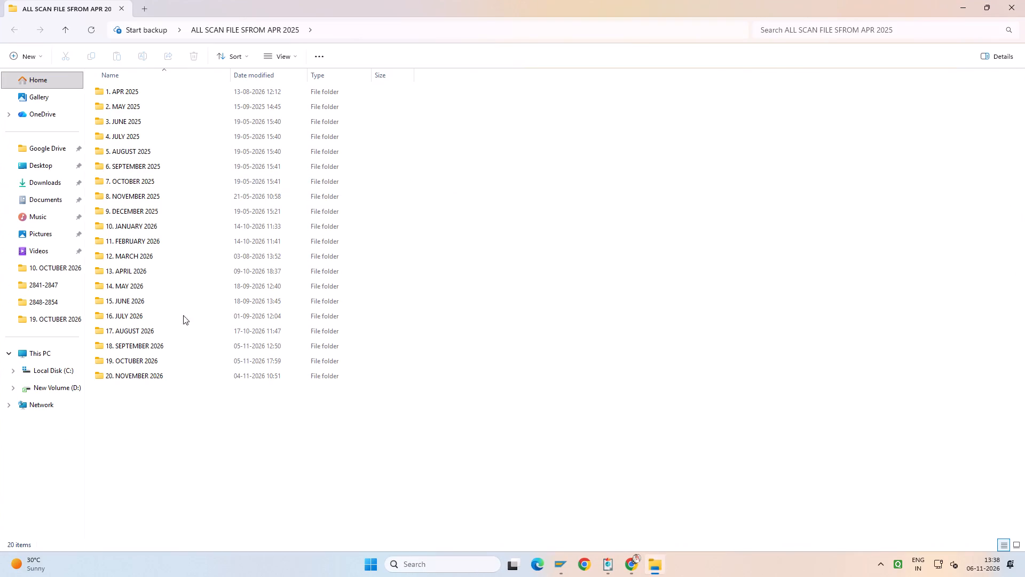
pyautogui.doubleClick(187, 374)
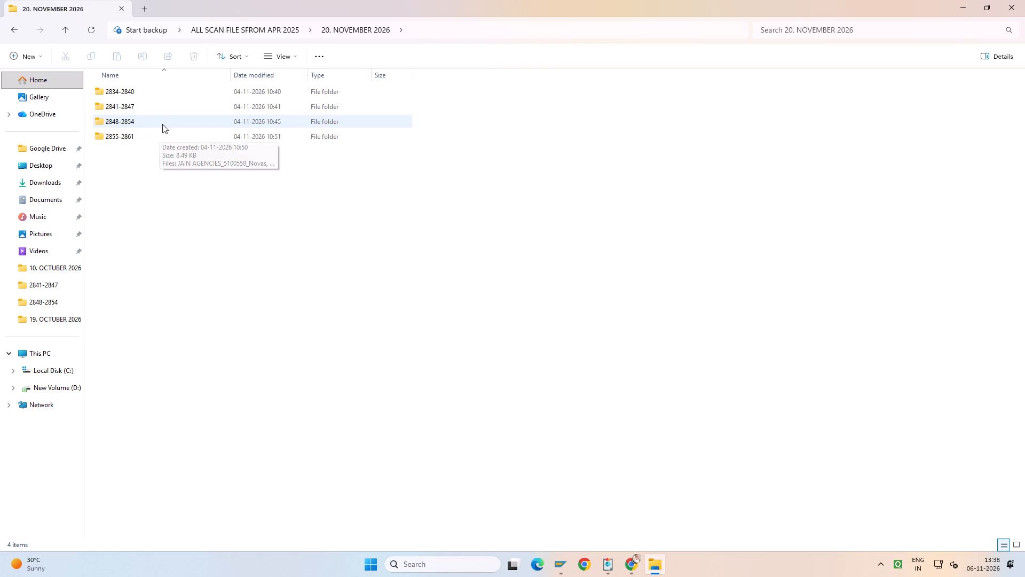
pyautogui.doubleClick(162, 124)
pyautogui.doubleClick(162, 124)
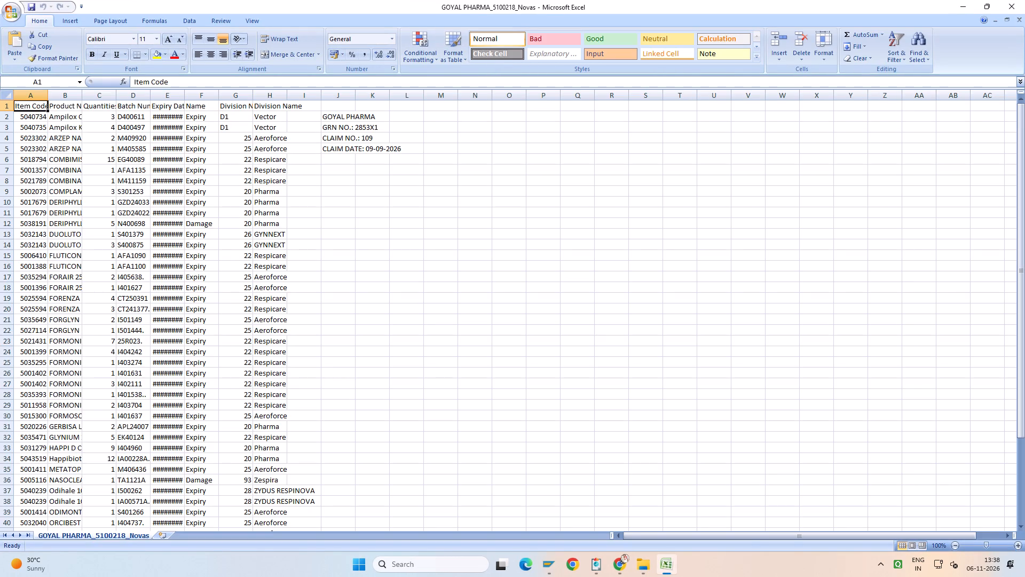
pyautogui.click(6, 97)
pyautogui.doubleClick(50, 96)
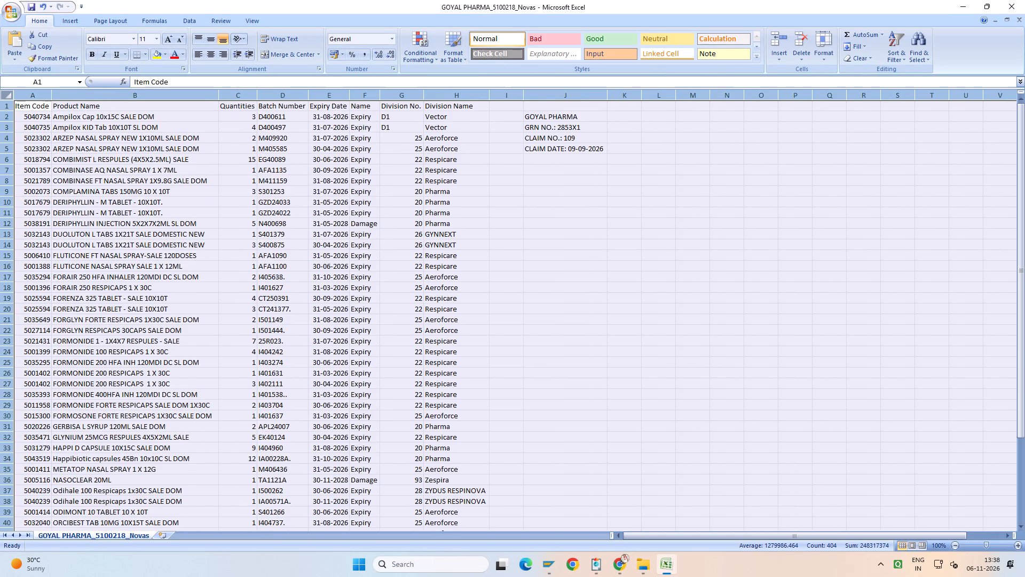
# Open the AUTO_CLAIM_FORMAT workbook from the desktop, autofit its columns, and clear the old claim data in A2:I35 below the headers.
pyautogui.press('super+d')
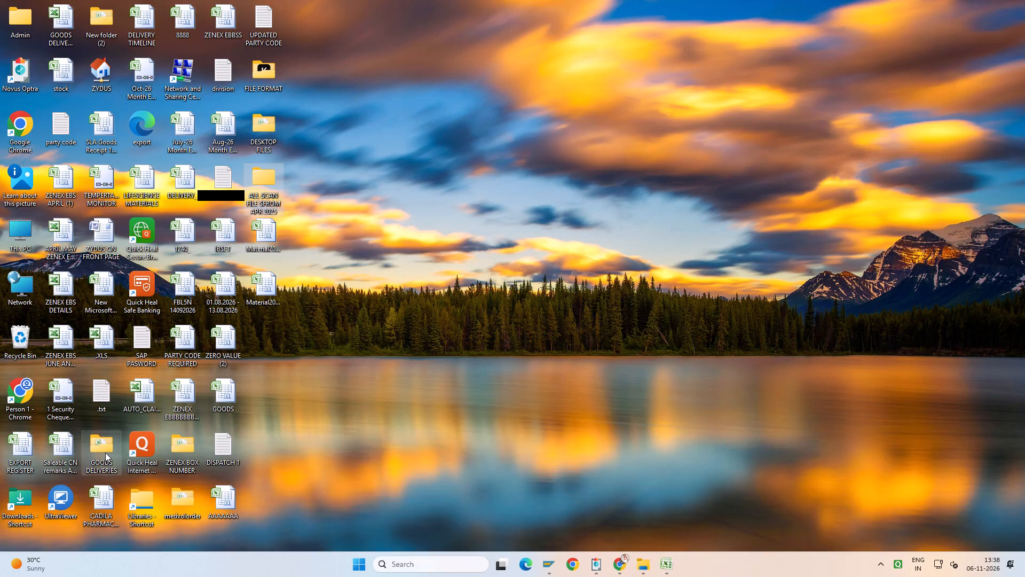
pyautogui.click(105, 453)
pyautogui.press('a')
pyautogui.doubleClick(141, 397)
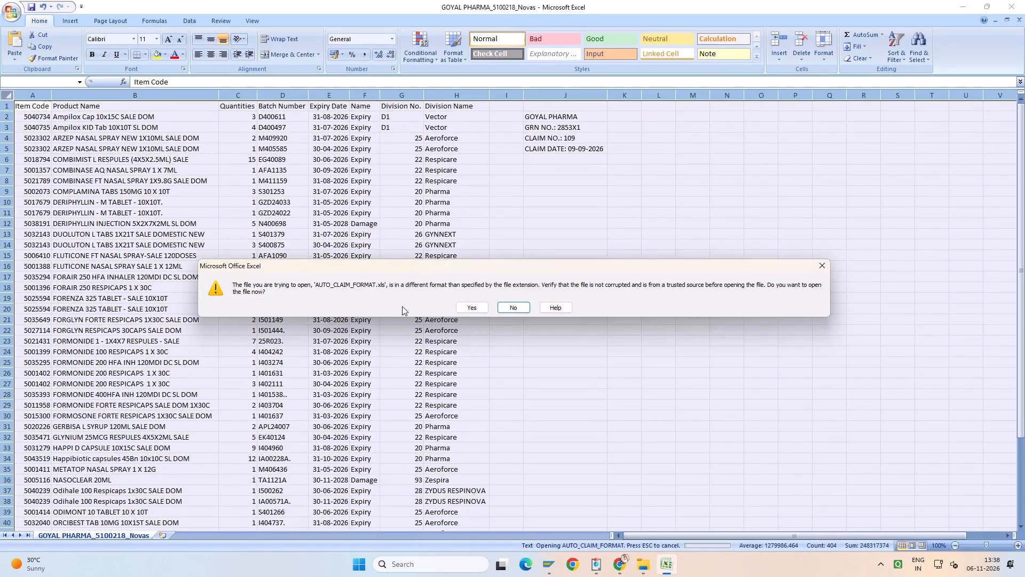
pyautogui.click(472, 309)
pyautogui.click(7, 95)
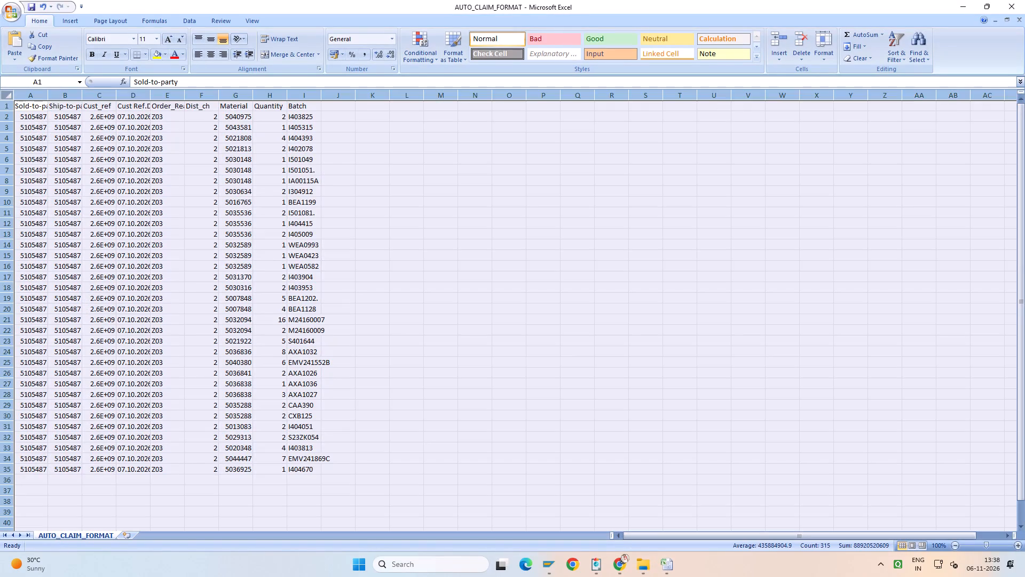
pyautogui.doubleClick(50, 96)
pyautogui.moveTo(36, 115); pyautogui.dragTo(425, 461)
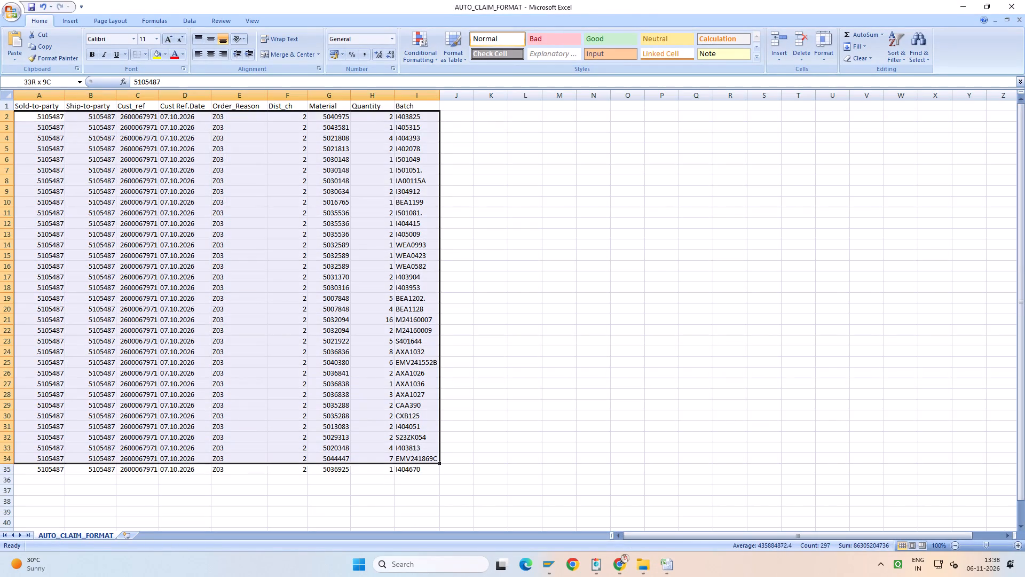
pyautogui.moveTo(425, 461); pyautogui.dragTo(425, 465)
pyautogui.press('Delete')
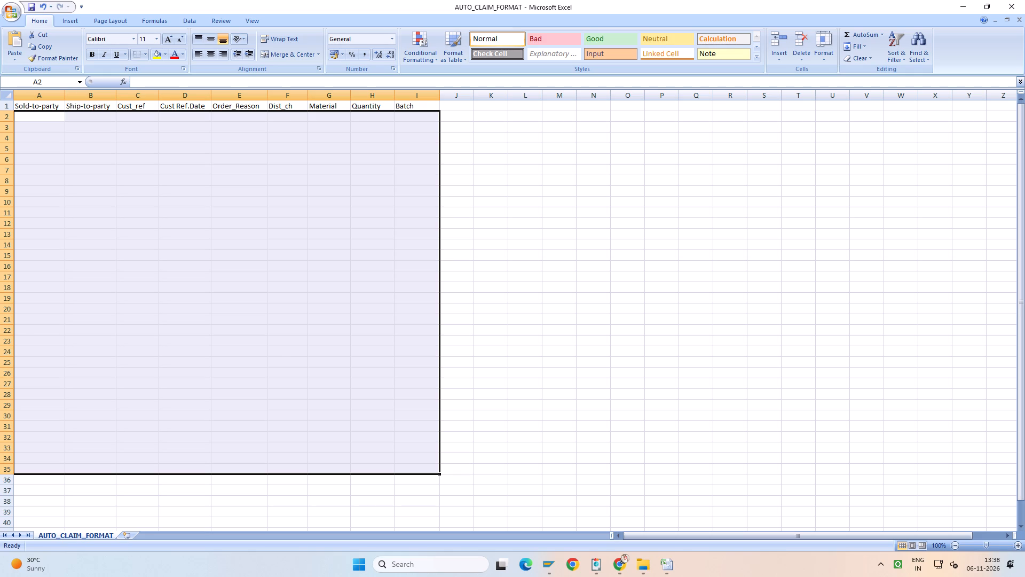
# Copy the item codes in rows 2 to 47 of the GOYAL PHARMA workbook into AUTO_CLAIM_FORMAT's Material column, starting at G2.
pyautogui.click(671, 573)
pyautogui.click(625, 527)
pyautogui.scroll(4, 194, 302)
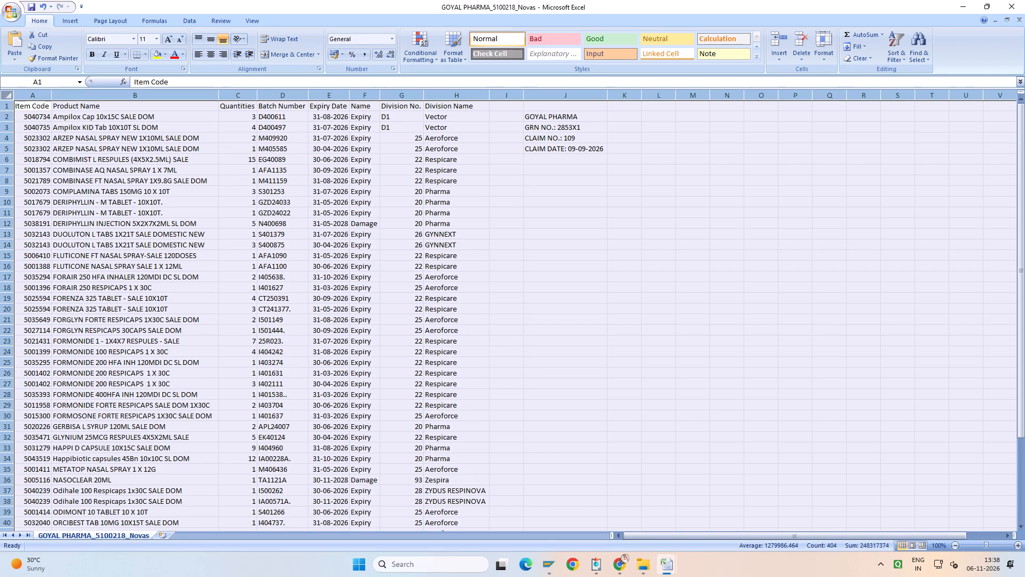
pyautogui.click(34, 117)
pyautogui.hotkey('shift', 'Down')
pyautogui.hotkey('shift', 'Down')
pyautogui.hotkey('shift', 'Down')
pyautogui.hotkey('shift', 'Down')
pyautogui.hotkey('shift', 'Down')
pyautogui.hotkey('shift', 'Down')
pyautogui.hotkey('shift', 'Down')
pyautogui.hotkey('shift', 'Down')
pyautogui.hotkey('shift', 'Down')
pyautogui.hotkey('shift', 'Down')
pyautogui.hotkey('shift', 'Down')
pyautogui.hotkey('shift', 'Down')
pyautogui.hotkey('shift', 'Down')
pyautogui.hotkey('shift', 'Down')
pyautogui.hotkey('shift', 'Down')
pyautogui.hotkey('shift', 'Down')
pyautogui.hotkey('shift', 'Down')
pyautogui.hotkey('shift', 'Down')
pyautogui.hotkey('shift', 'Down')
pyautogui.hotkey('shift', 'Down')
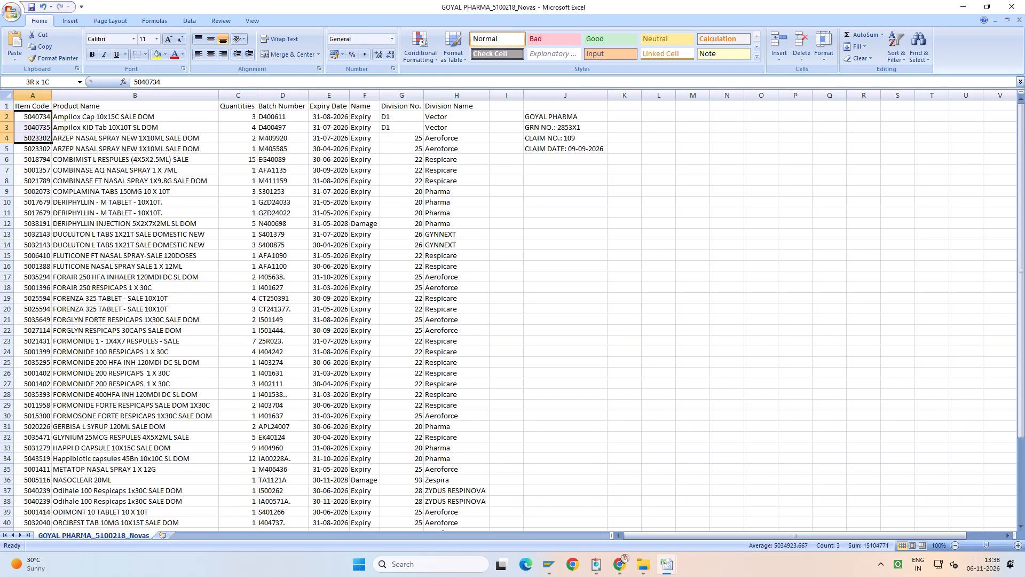
pyautogui.hotkey('shift', 'Down')
pyautogui.hotkey('shift', 'Down')
pyautogui.hotkey('shift', 'Down')
pyautogui.hotkey('shift', 'Down')
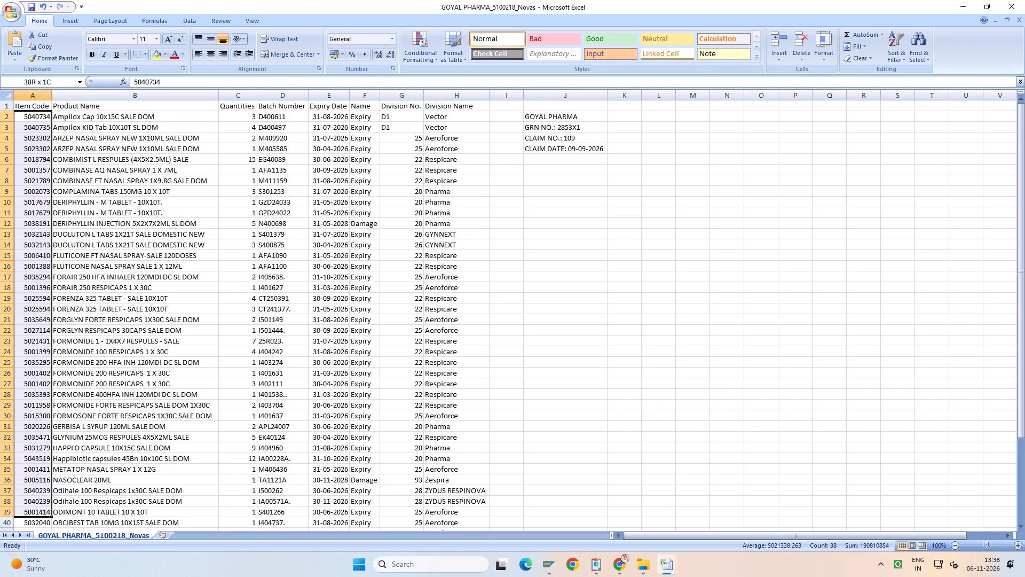
pyautogui.hotkey('shift', 'Down')
pyautogui.hotkey('shift', 'Down')
pyautogui.hotkey('shift', 'Down')
pyautogui.hotkey('shift', 'Down')
pyautogui.hotkey('shift', 'Down')
pyautogui.hotkey('shift', 'Down')
pyautogui.hotkey('shift', 'Down')
pyautogui.hotkey('shift', 'Down')
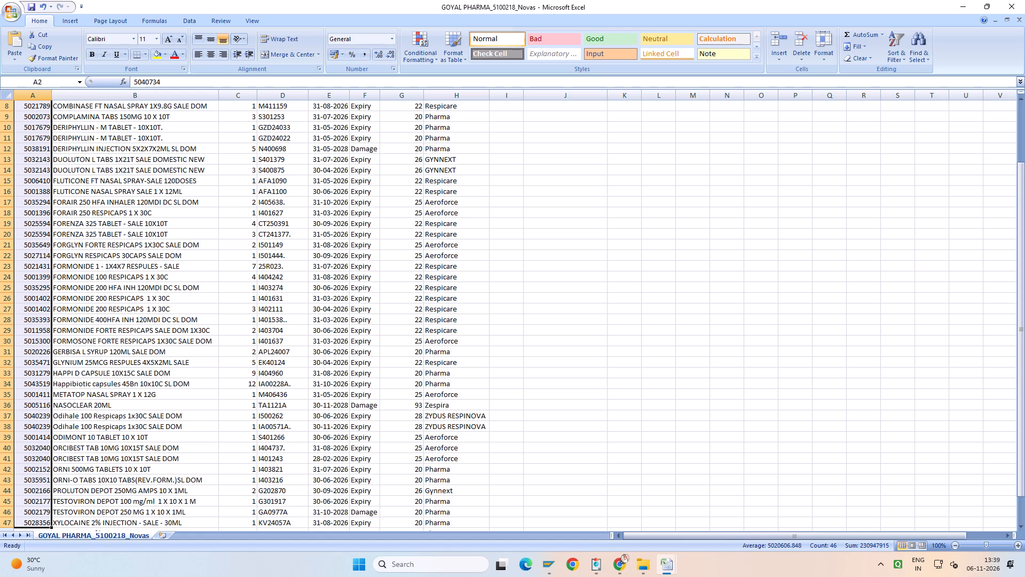
pyautogui.hotkey('ctrl', 'c')
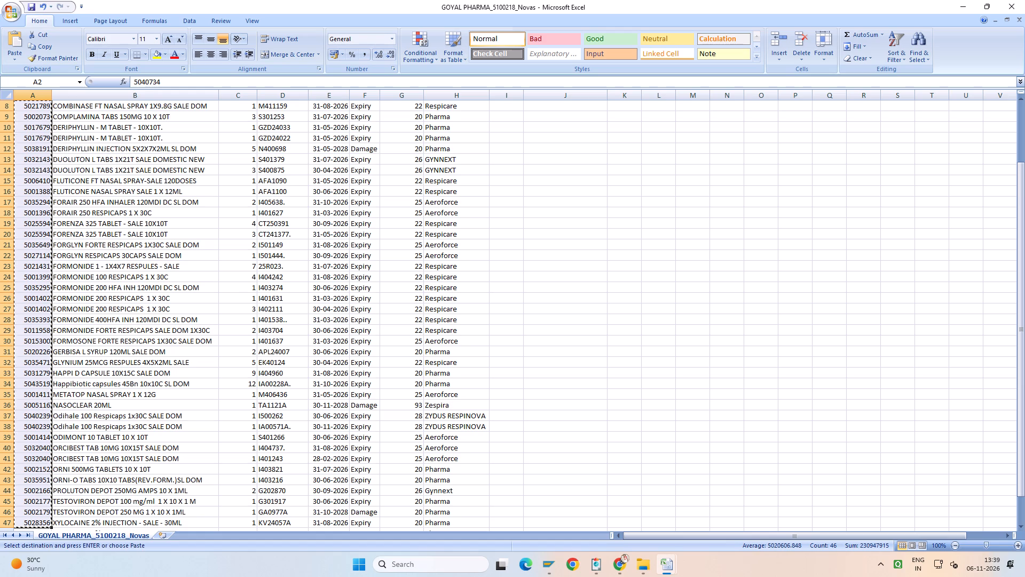
pyautogui.click(668, 565)
pyautogui.click(712, 508)
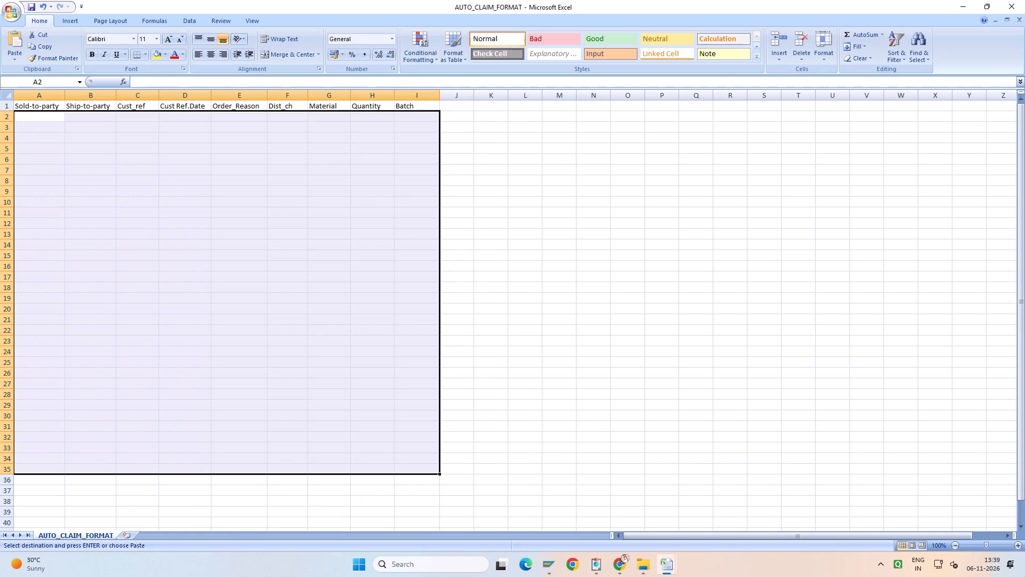
pyautogui.click(333, 117)
pyautogui.hotkey('ctrl', 'v')
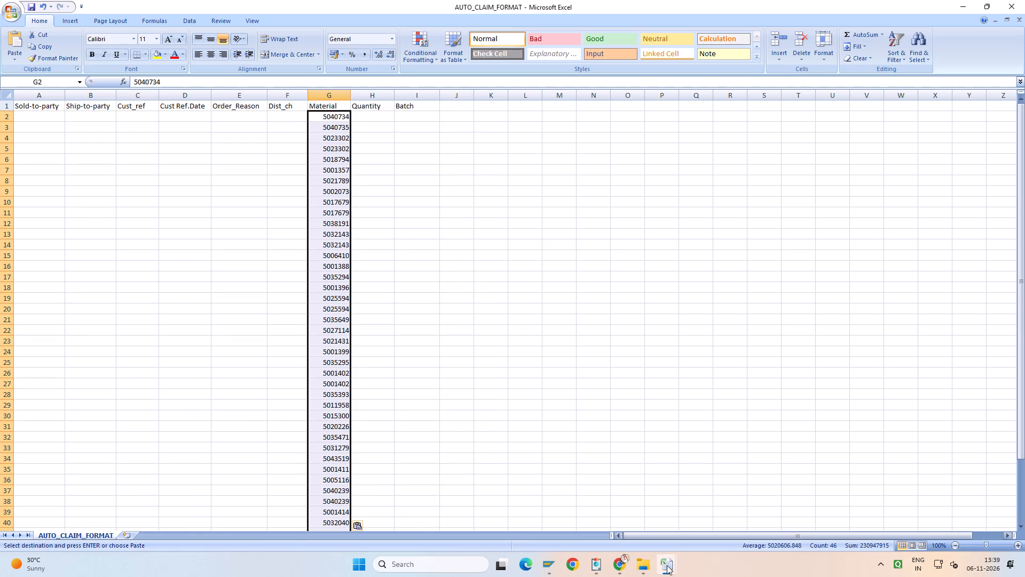
# Copy the quantities and batch numbers in rows 2 to 47 of the GOYAL PHARMA workbook into AUTO_CLAIM_FORMAT, starting at H2.
pyautogui.click(667, 567)
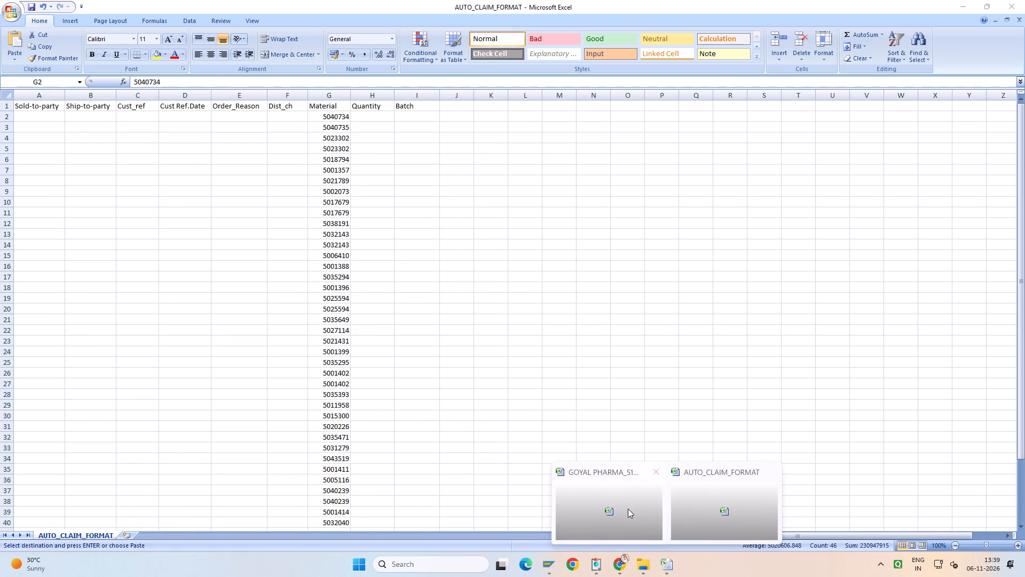
pyautogui.click(626, 507)
pyautogui.scroll(8, 324, 287)
pyautogui.moveTo(245, 116); pyautogui.dragTo(273, 116)
pyautogui.hotkey('shift', 'Down')
pyautogui.hotkey('shift', 'Down')
pyautogui.hotkey('shift', 'Down')
pyautogui.hotkey('shift', 'Down')
pyautogui.hotkey('shift', 'Down')
pyautogui.hotkey('shift', 'Down')
pyautogui.hotkey('shift', 'Down')
pyautogui.hotkey('shift', 'Down')
pyautogui.hotkey('shift', 'Down')
pyautogui.hotkey('shift', 'Down')
pyautogui.hotkey('shift', 'Down')
pyautogui.hotkey('shift', 'Down')
pyautogui.hotkey('shift', 'Down')
pyautogui.hotkey('shift', 'Down')
pyautogui.hotkey('shift', 'Down')
pyautogui.hotkey('shift', 'Down')
pyautogui.hotkey('shift', 'Down')
pyautogui.hotkey('shift', 'Down')
pyautogui.hotkey('shift', 'Down')
pyautogui.hotkey('shift', 'Down')
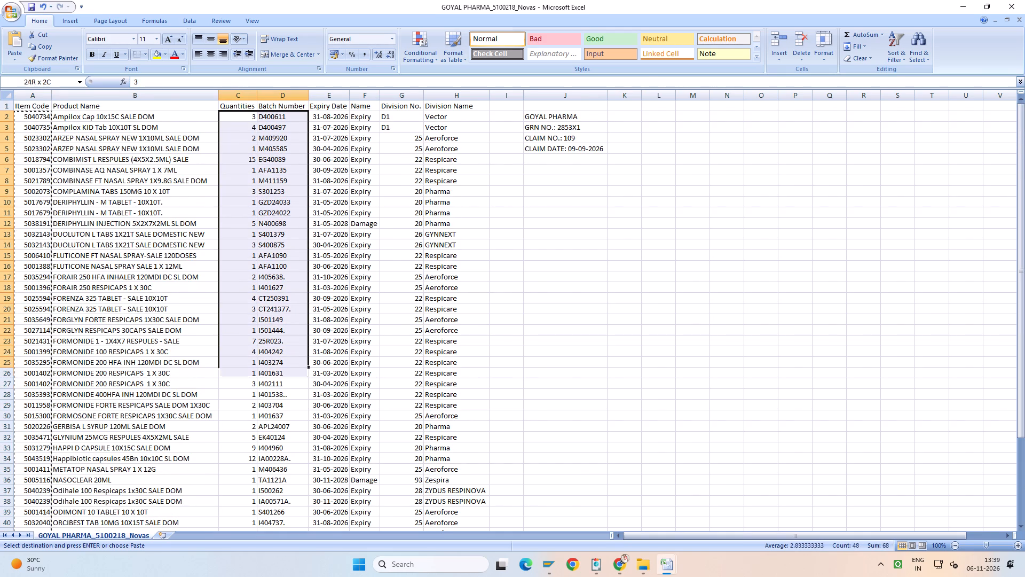
pyautogui.hotkey('shift', 'Up')
pyautogui.hotkey('shift', 'Up')
pyautogui.hotkey('shift', 'Up')
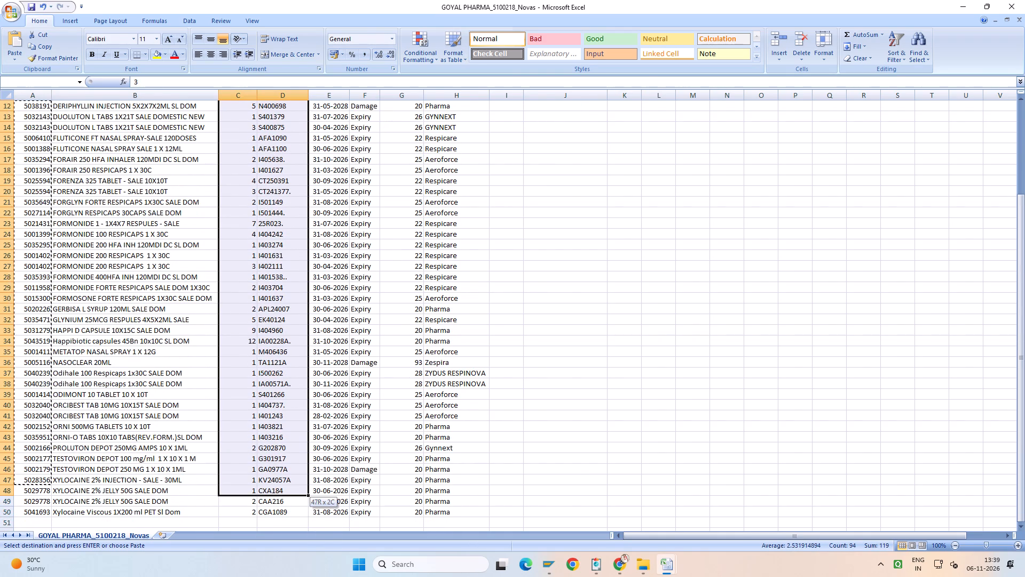
pyautogui.hotkey('shift', 'Up')
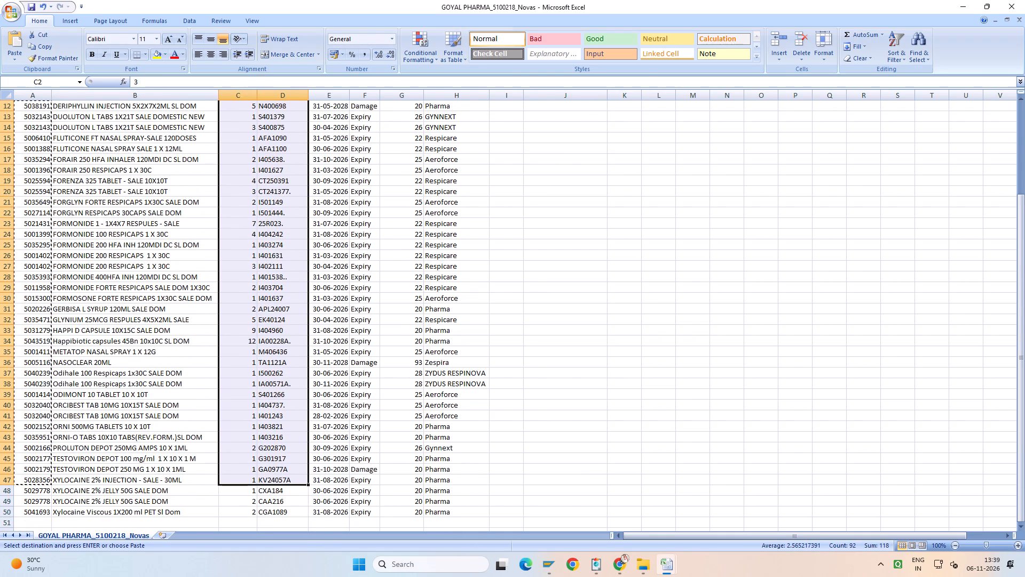
pyautogui.hotkey('ctrl', 'c')
pyautogui.click(664, 563)
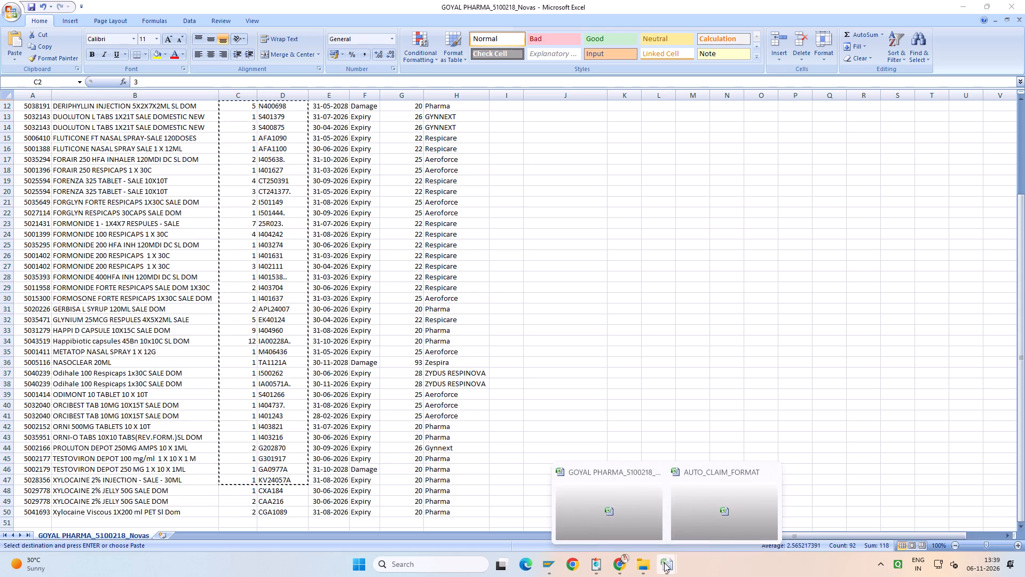
pyautogui.click(709, 509)
pyautogui.click(378, 116)
pyautogui.hotkey('ctrl', 'v')
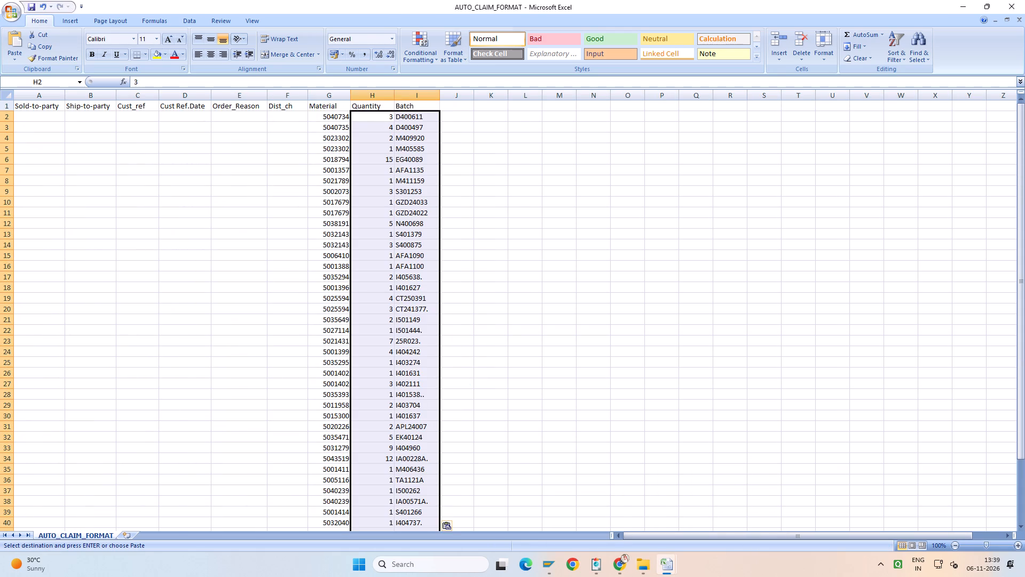
pyautogui.click(40, 114)
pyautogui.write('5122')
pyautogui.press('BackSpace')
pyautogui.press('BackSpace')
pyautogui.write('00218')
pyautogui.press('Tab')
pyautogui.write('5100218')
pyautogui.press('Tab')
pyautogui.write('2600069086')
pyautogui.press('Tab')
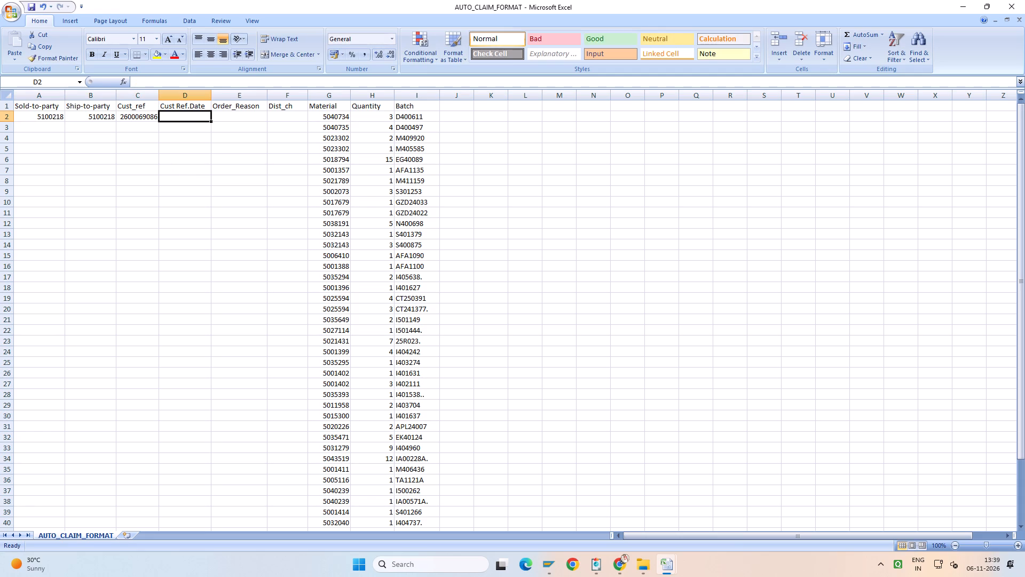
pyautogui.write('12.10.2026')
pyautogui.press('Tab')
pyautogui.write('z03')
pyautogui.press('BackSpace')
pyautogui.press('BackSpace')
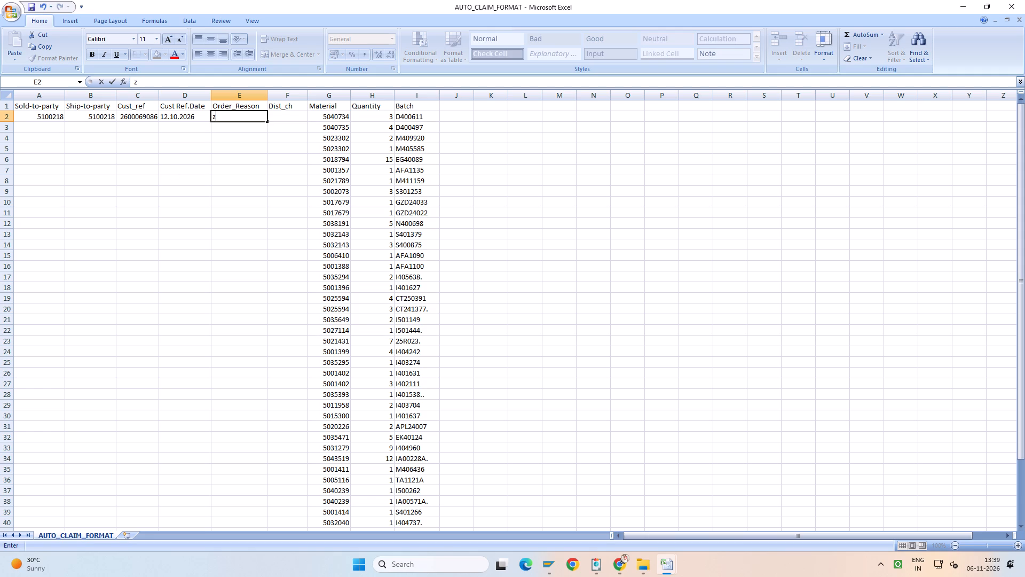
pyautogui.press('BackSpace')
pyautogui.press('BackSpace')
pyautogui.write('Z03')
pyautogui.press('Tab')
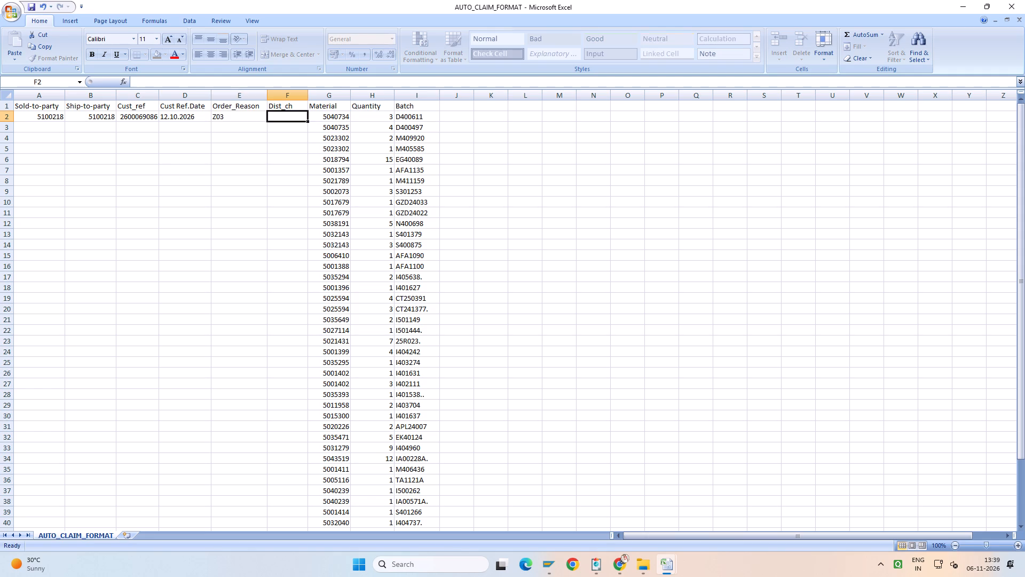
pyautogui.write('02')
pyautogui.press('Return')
# Fill the claim header values in A2:F2 down to row 47 and save the workbook in its current format.
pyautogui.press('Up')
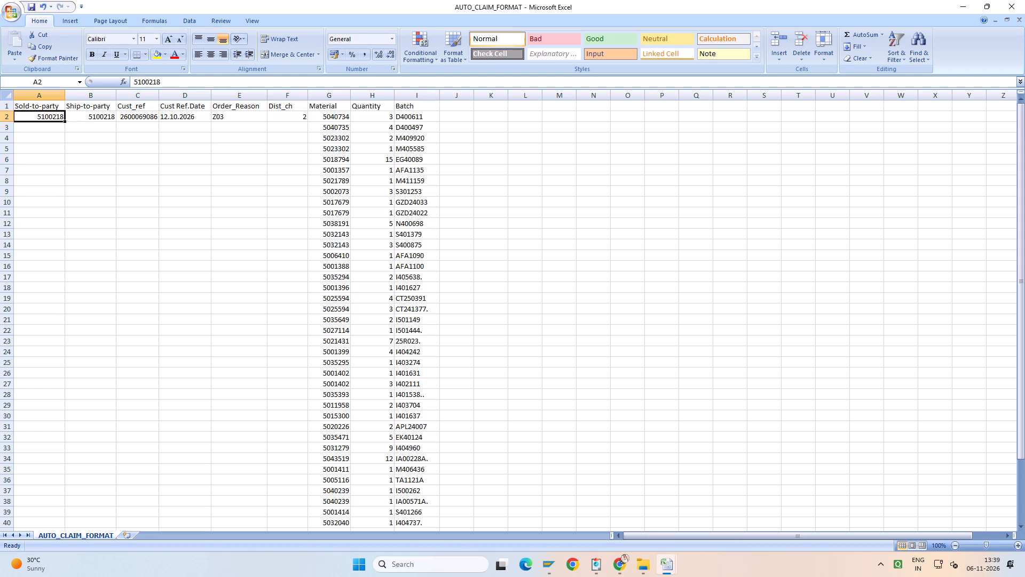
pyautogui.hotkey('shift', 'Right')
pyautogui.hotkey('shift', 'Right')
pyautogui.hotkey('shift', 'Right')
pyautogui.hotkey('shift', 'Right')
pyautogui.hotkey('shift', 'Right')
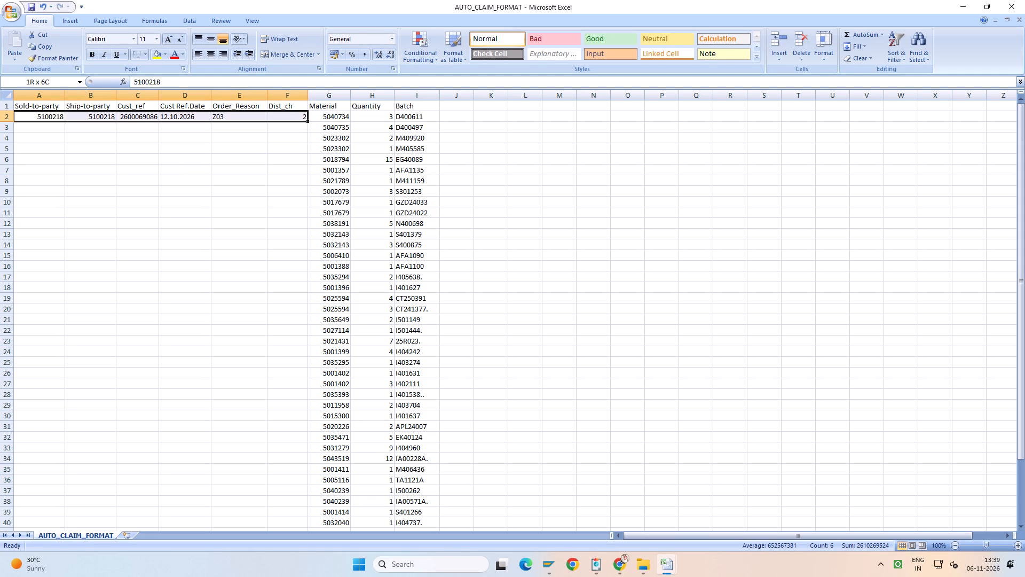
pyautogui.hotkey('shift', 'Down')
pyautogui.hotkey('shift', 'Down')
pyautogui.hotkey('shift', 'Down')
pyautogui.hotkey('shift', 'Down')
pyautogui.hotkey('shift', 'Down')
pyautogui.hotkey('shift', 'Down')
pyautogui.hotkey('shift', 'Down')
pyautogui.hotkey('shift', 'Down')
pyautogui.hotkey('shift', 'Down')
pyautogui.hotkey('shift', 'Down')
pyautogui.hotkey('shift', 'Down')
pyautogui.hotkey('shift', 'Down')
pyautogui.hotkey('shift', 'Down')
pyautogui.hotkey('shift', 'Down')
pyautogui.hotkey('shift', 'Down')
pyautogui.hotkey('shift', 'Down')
pyautogui.hotkey('shift', 'Down')
pyautogui.hotkey('shift', 'Down')
pyautogui.hotkey('shift', 'Down')
pyautogui.hotkey('shift', 'Down')
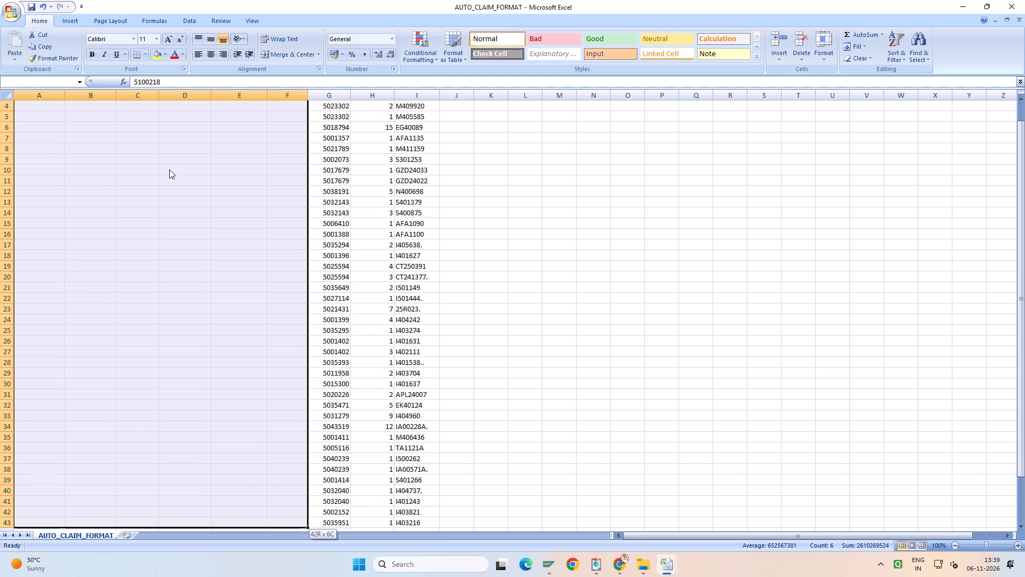
pyautogui.hotkey('shift', 'Up')
pyautogui.hotkey('shift', 'Up')
pyautogui.hotkey('shift', 'Up')
pyautogui.hotkey('shift', 'Up')
pyautogui.hotkey('shift', 'Up')
pyautogui.hotkey('ctrl', 'd')
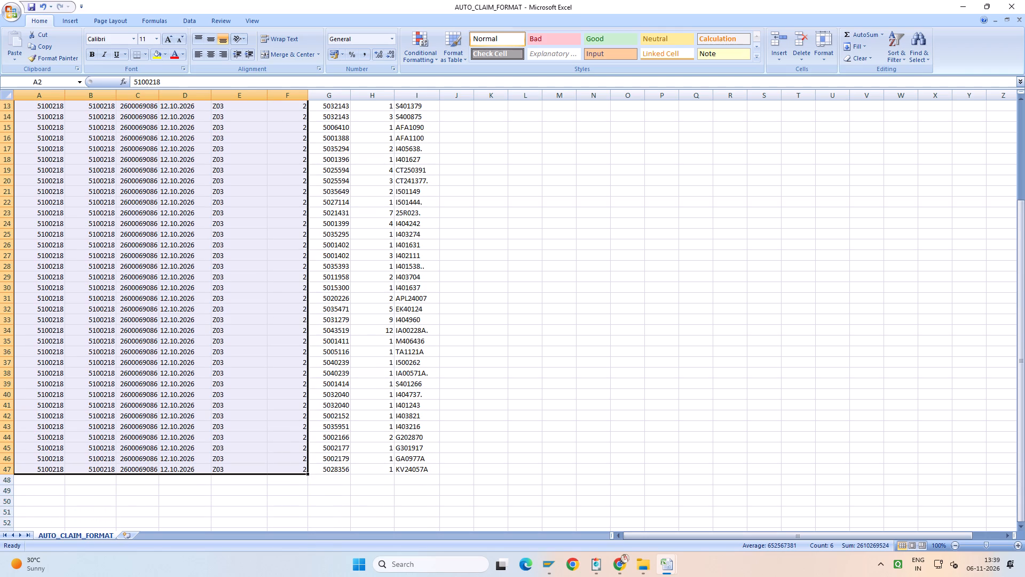
pyautogui.hotkey('ctrl', 's')
pyautogui.press('Return')
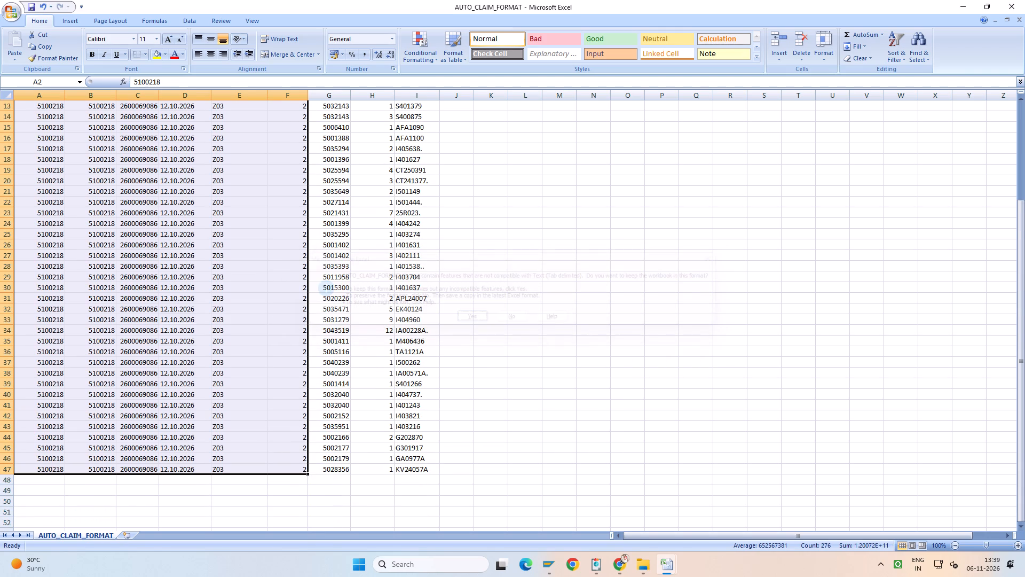
# Delete the rows of the damaged materials 5038191, 5005116 and 5002179 from AUTO_CLAIM_FORMAT.
pyautogui.scroll(7, 339, 266)
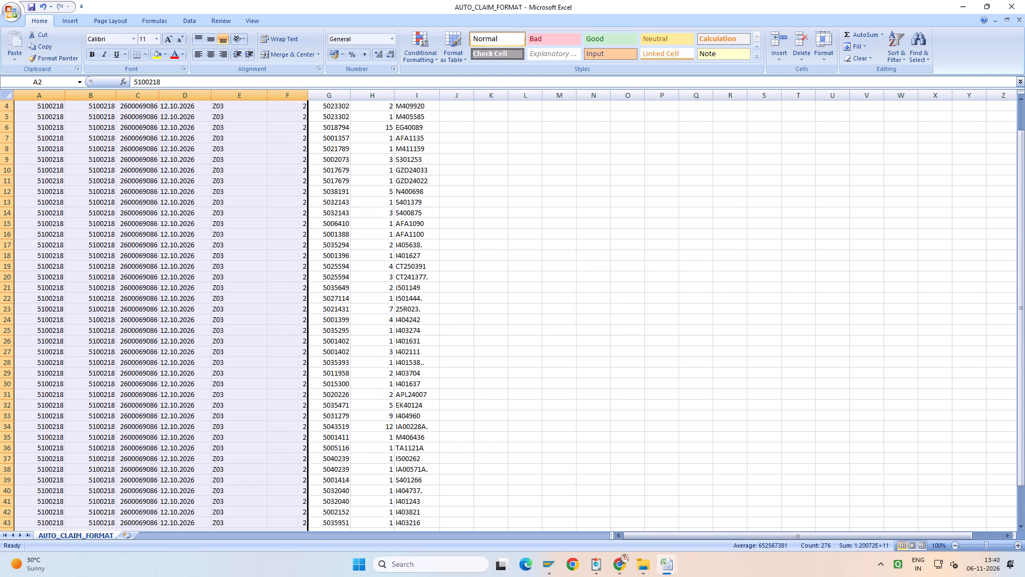
pyautogui.click(344, 225)
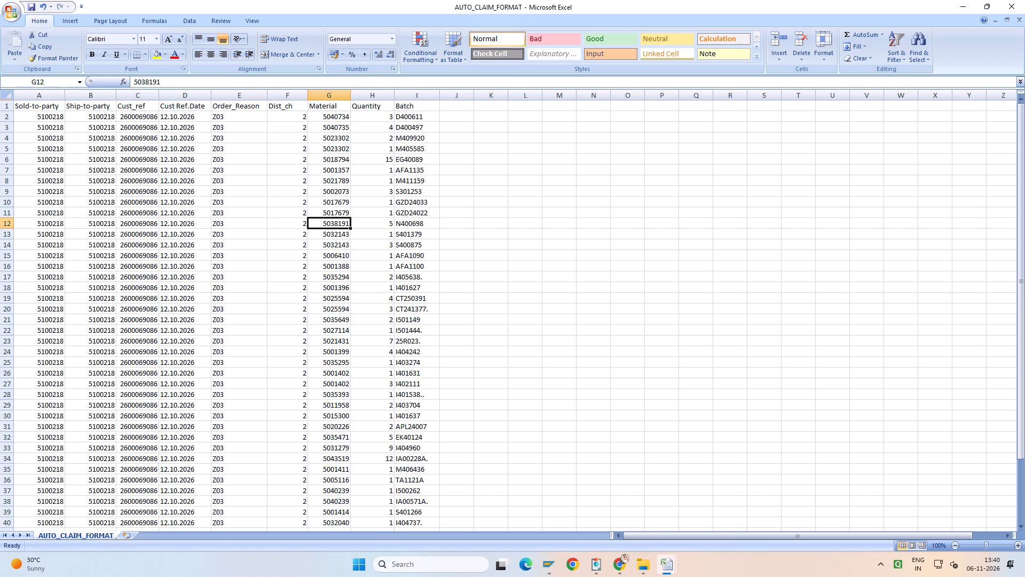
pyautogui.click(2, 223)
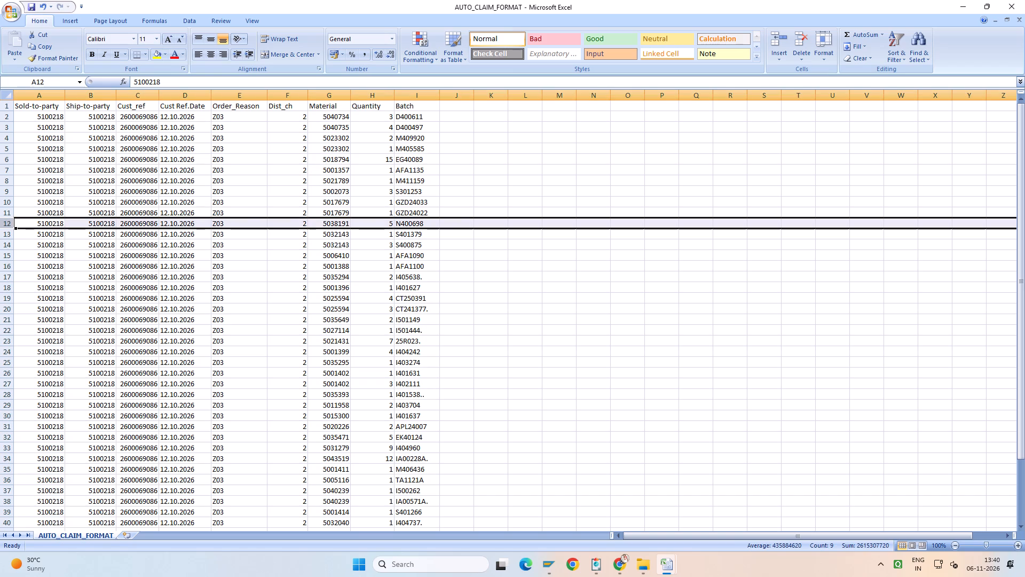
pyautogui.hotkey('ctrl', '-')
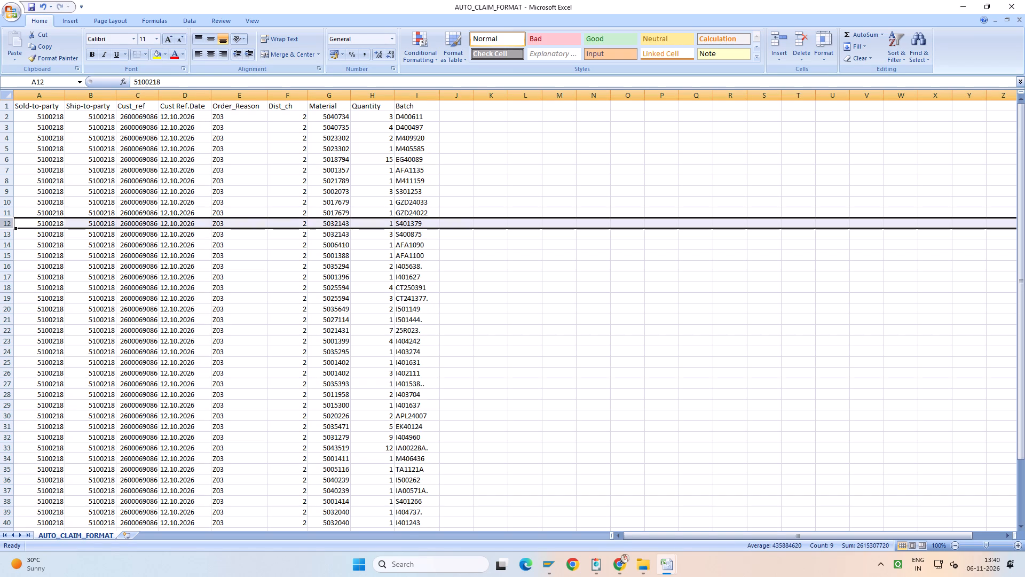
pyautogui.click(342, 469)
pyautogui.click(0, 471)
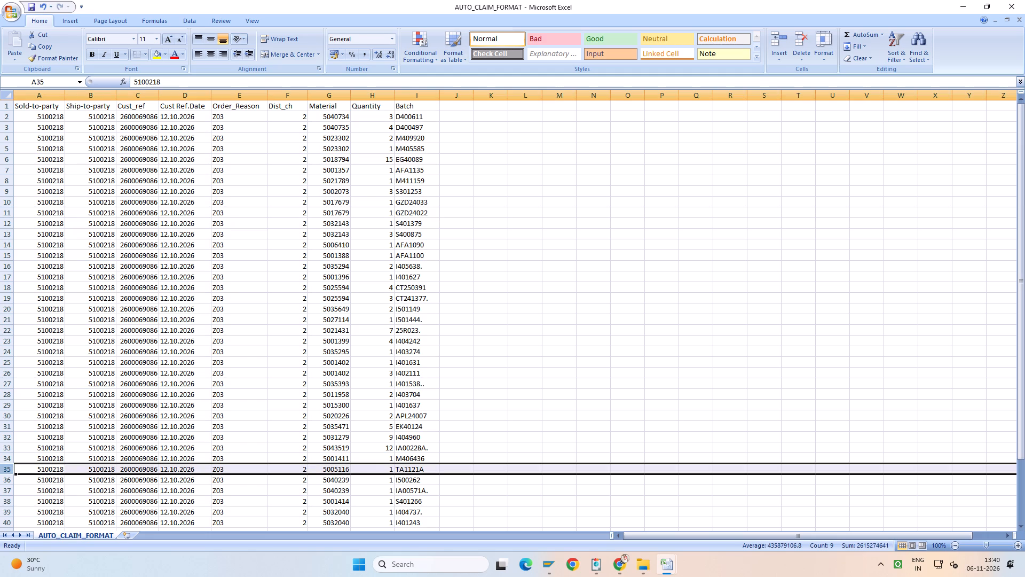
pyautogui.hotkey('ctrl', '-')
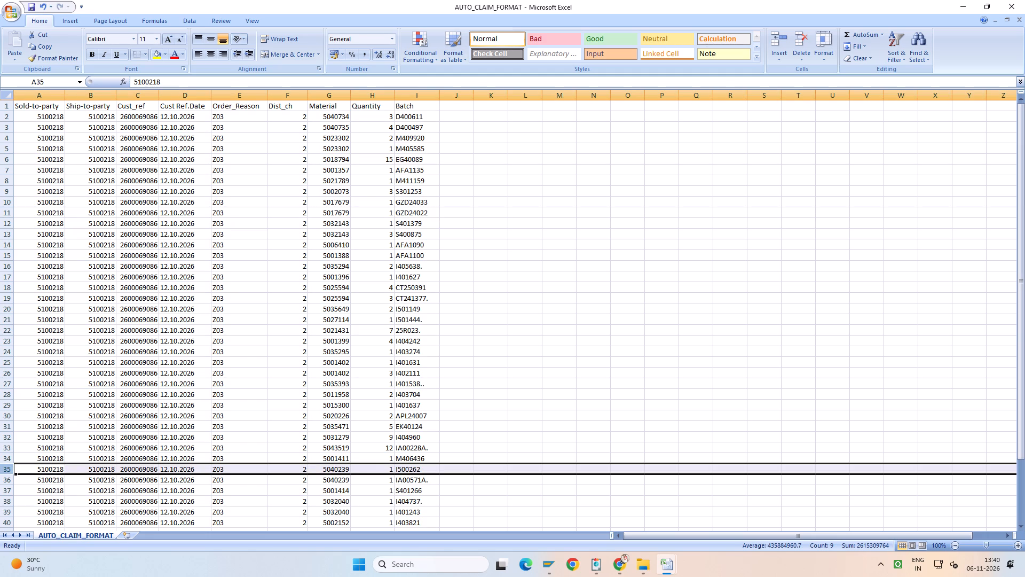
pyautogui.scroll(-2, 293, 483)
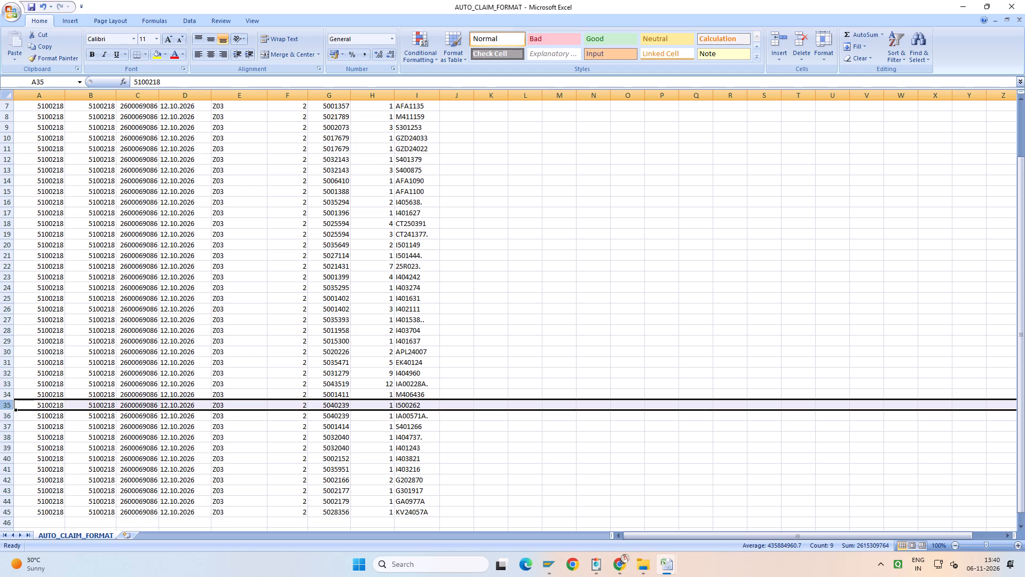
pyautogui.click(342, 502)
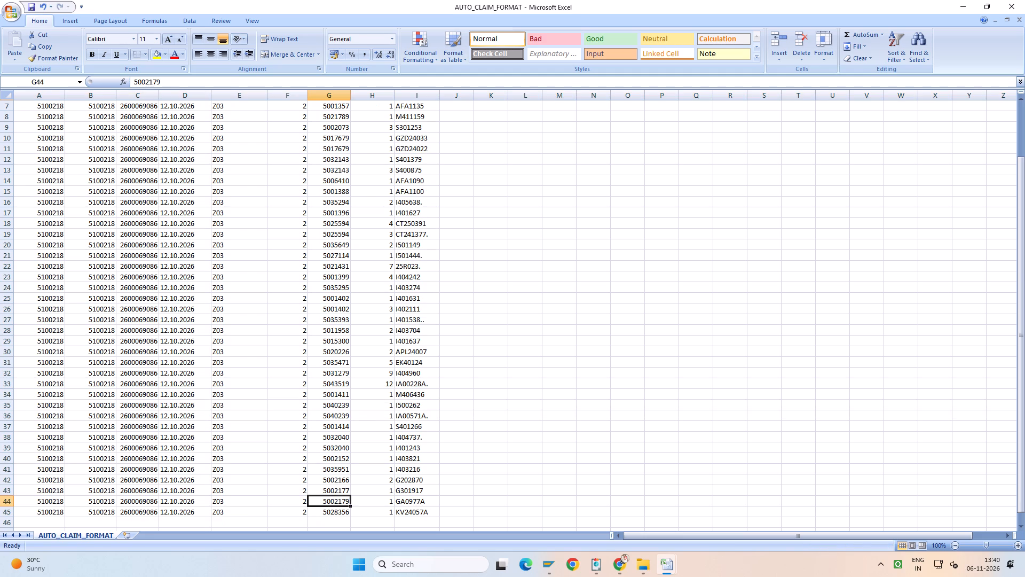
pyautogui.click(5, 500)
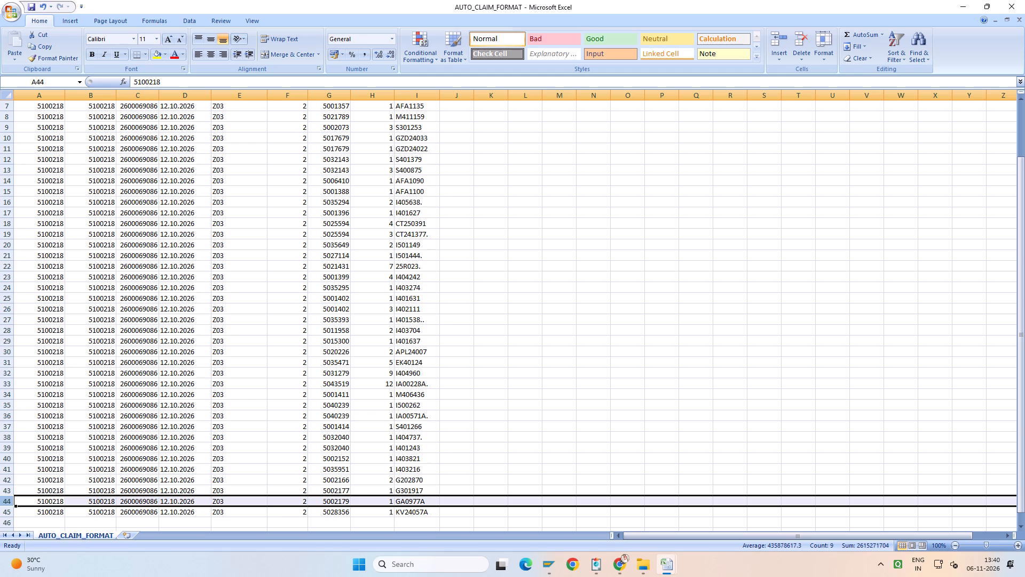
pyautogui.hotkey('ctrl', '-')
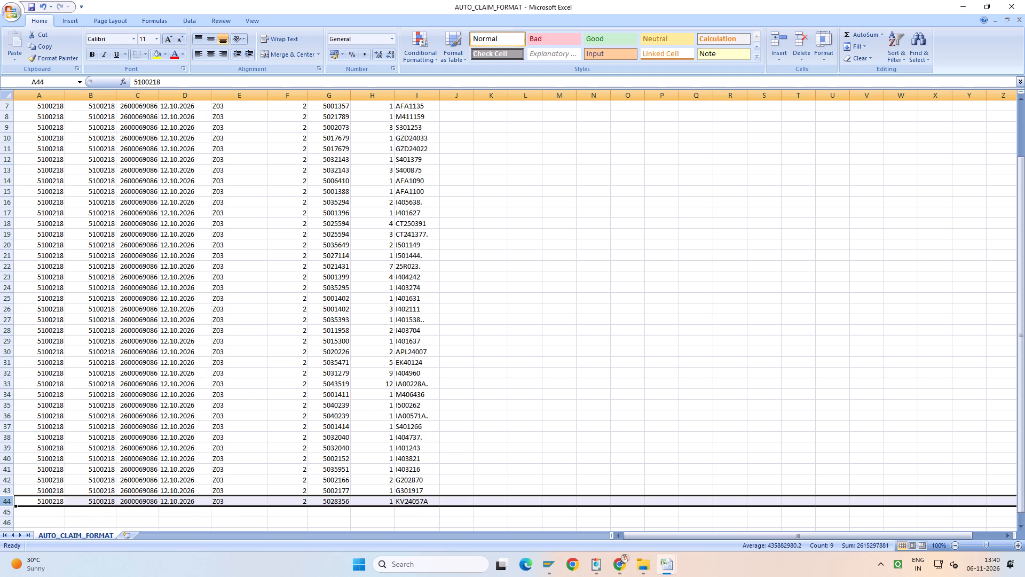
# Save AUTO_CLAIM_FORMAT, keeping the tab-delimited text format.
pyautogui.hotkey('ctrl', 's')
pyautogui.click(470, 319)
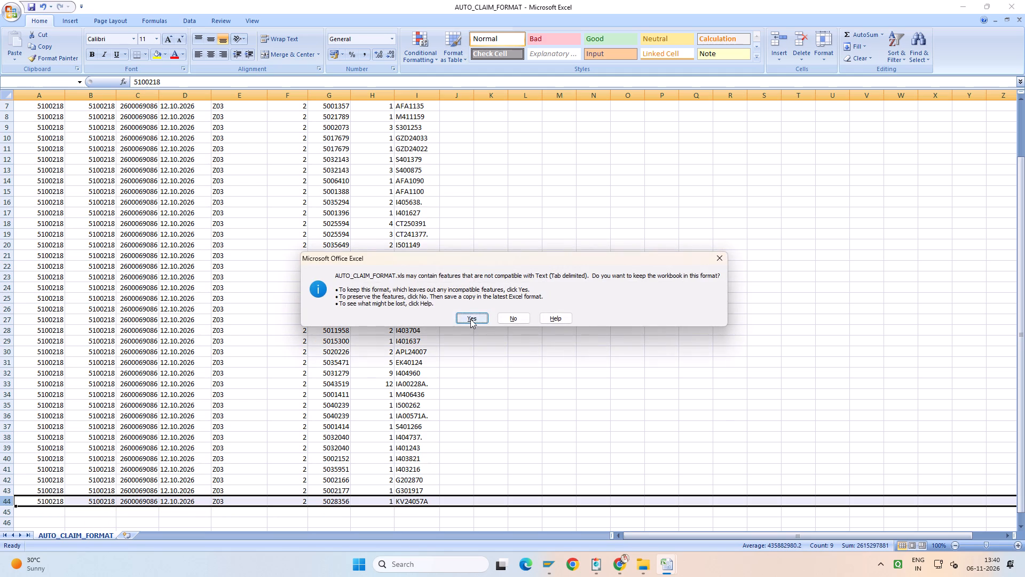
pyautogui.scroll(13, 379, 389)
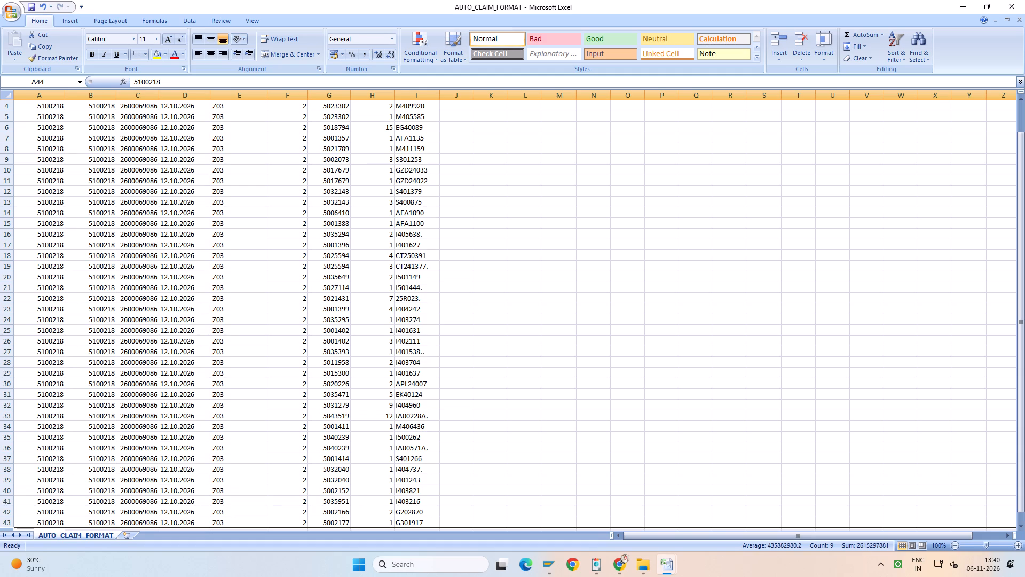
pyautogui.scroll(8, 379, 389)
pyautogui.hotkey('ctrl', 's')
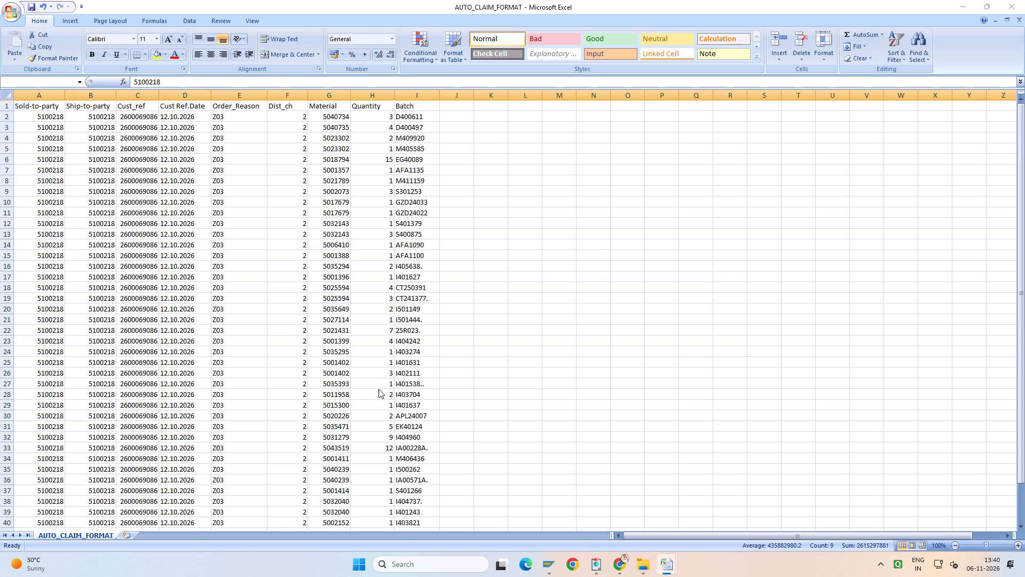
pyautogui.hotkey('ctrl', 's')
pyautogui.hotkey('ctrl', 's')
pyautogui.click(468, 318)
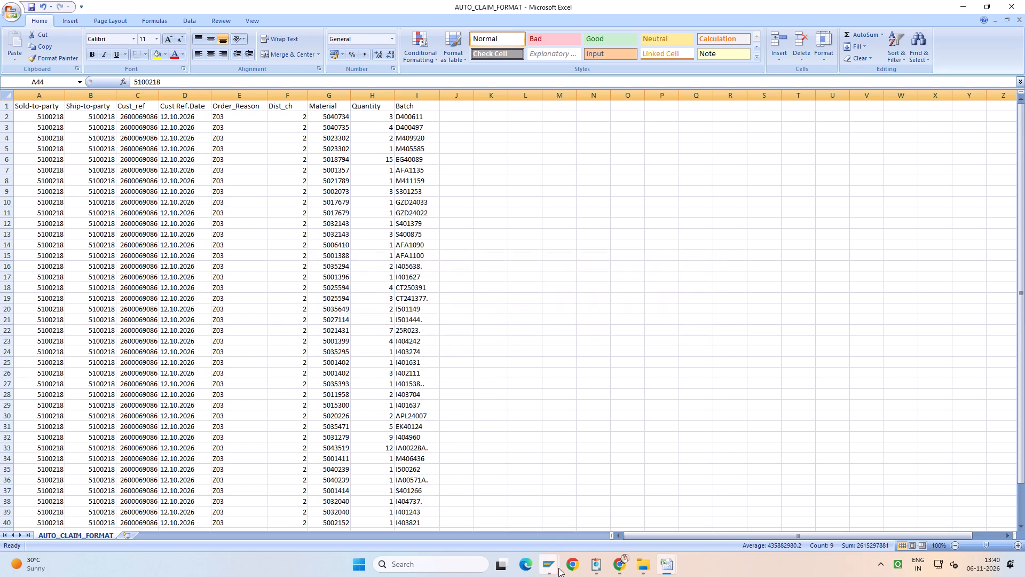
# Copy damaged item 5038191, quantity 5, batch N400698 from the GOYAL PHARMA workbook into the first item row of SAP's Auto Claim Creation.
pyautogui.click(550, 567)
pyautogui.click(617, 517)
pyautogui.click(669, 569)
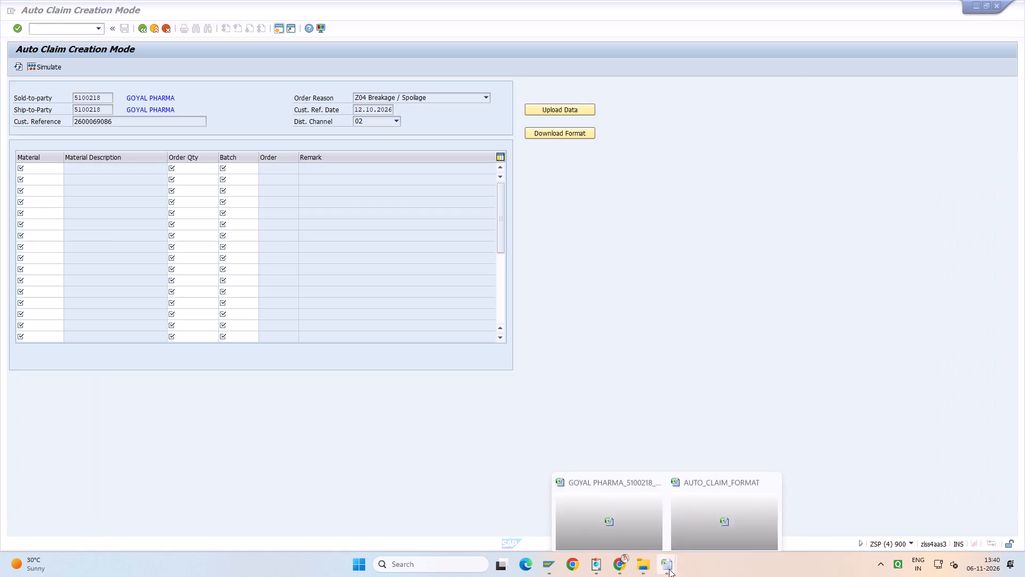
pyautogui.click(632, 511)
pyautogui.scroll(7, 324, 303)
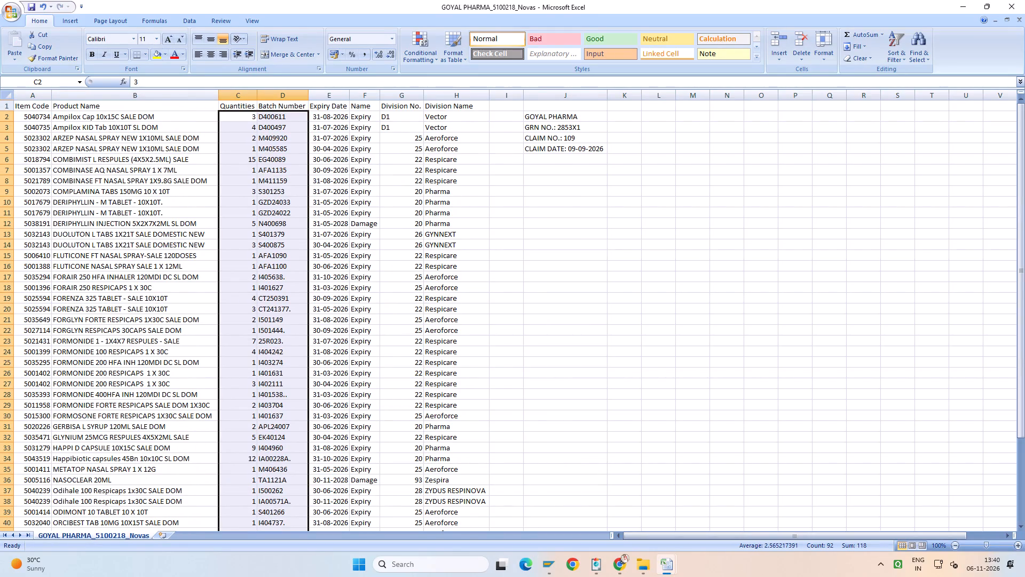
pyautogui.moveTo(35, 224); pyautogui.dragTo(283, 224)
pyautogui.hotkey('ctrl', 'c')
pyautogui.hotkey('alt', 'Tab')
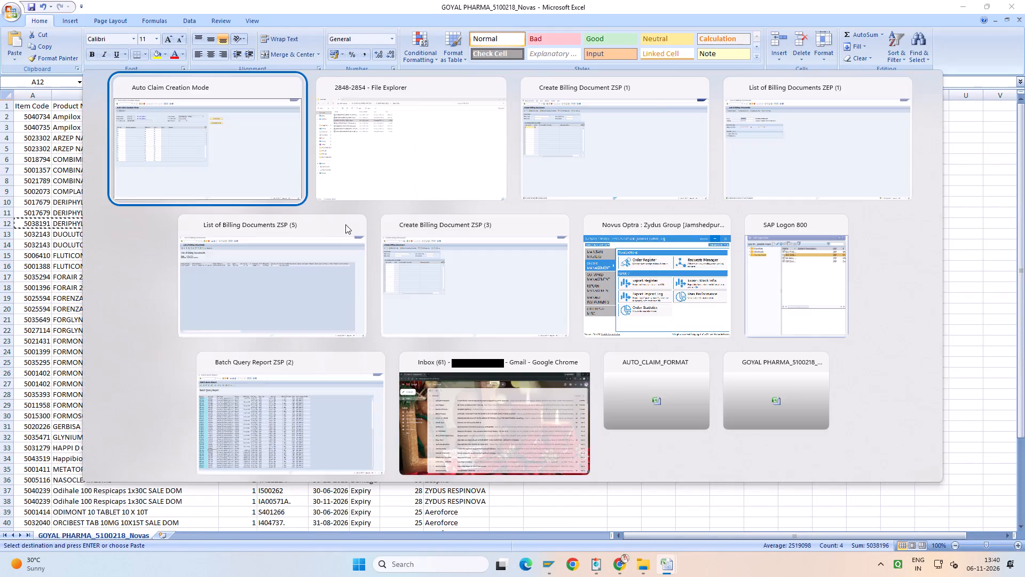
pyautogui.hotkey('ctrl', 'v')
# Copy damaged item 5005116, quantity 1, batch TA1121A from the GOYAL PHARMA workbook into the second item row of SAP's Auto Claim Creation.
pyautogui.click(668, 569)
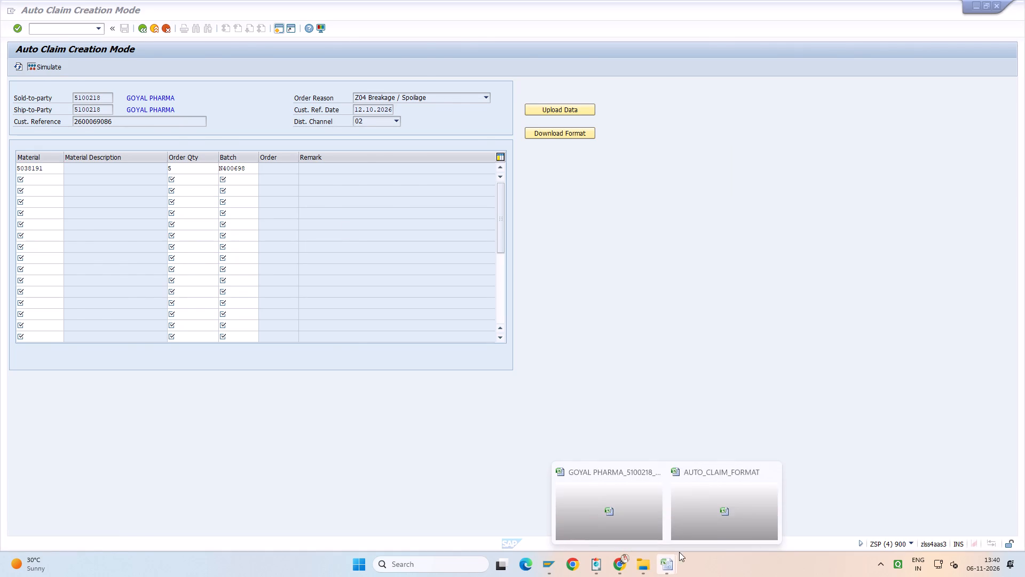
pyautogui.click(641, 520)
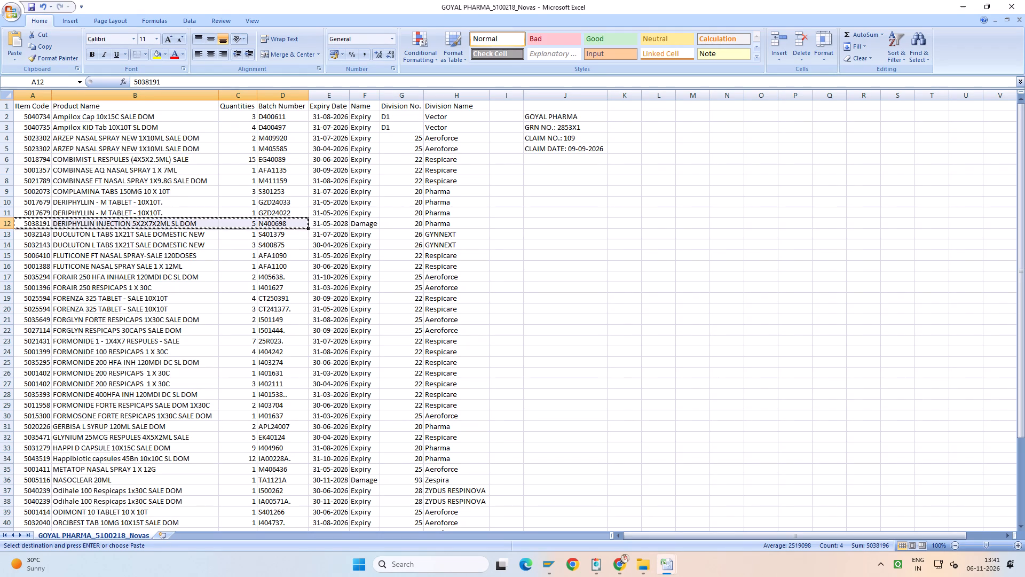
pyautogui.moveTo(37, 480); pyautogui.dragTo(292, 483)
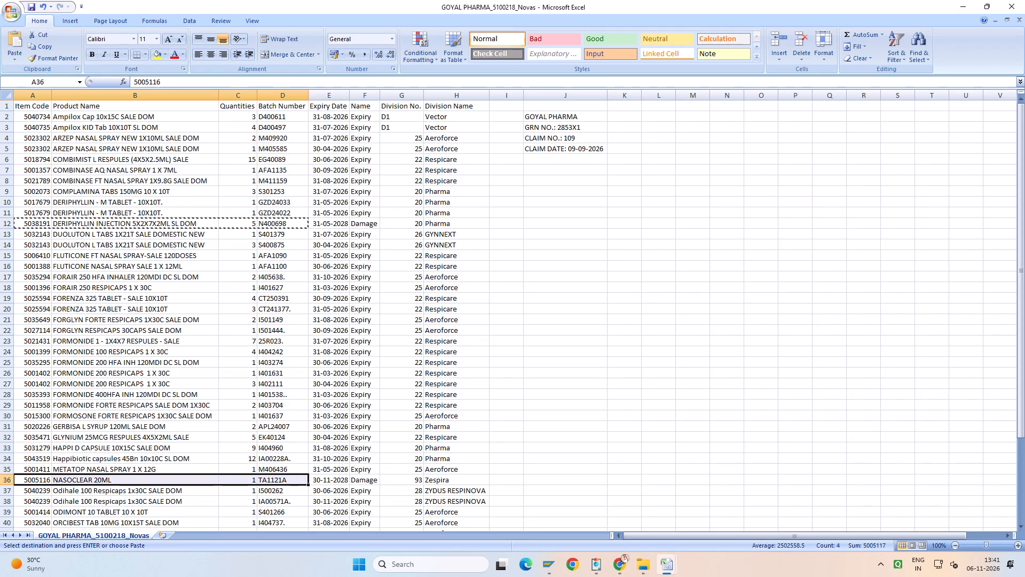
pyautogui.hotkey('ctrl', 'c')
pyautogui.hotkey('alt', 'Tab')
pyautogui.click(46, 178)
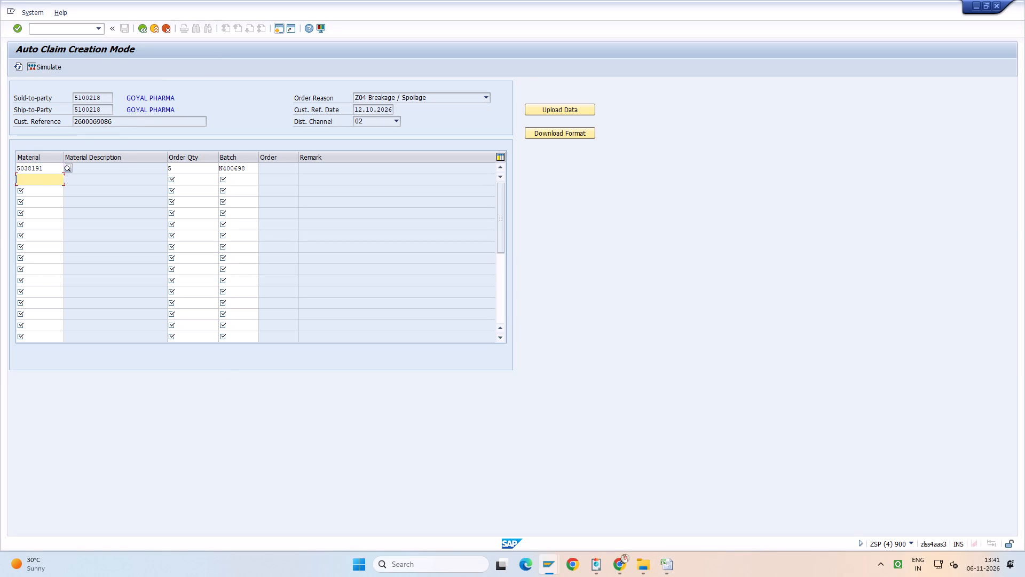
pyautogui.hotkey('ctrl', 'v')
# Copy damaged item 5002179, quantity 1, batch GA0977A from the GOYAL PHARMA workbook into SAP's third item row and validate the items.
pyautogui.click(668, 572)
pyautogui.click(635, 520)
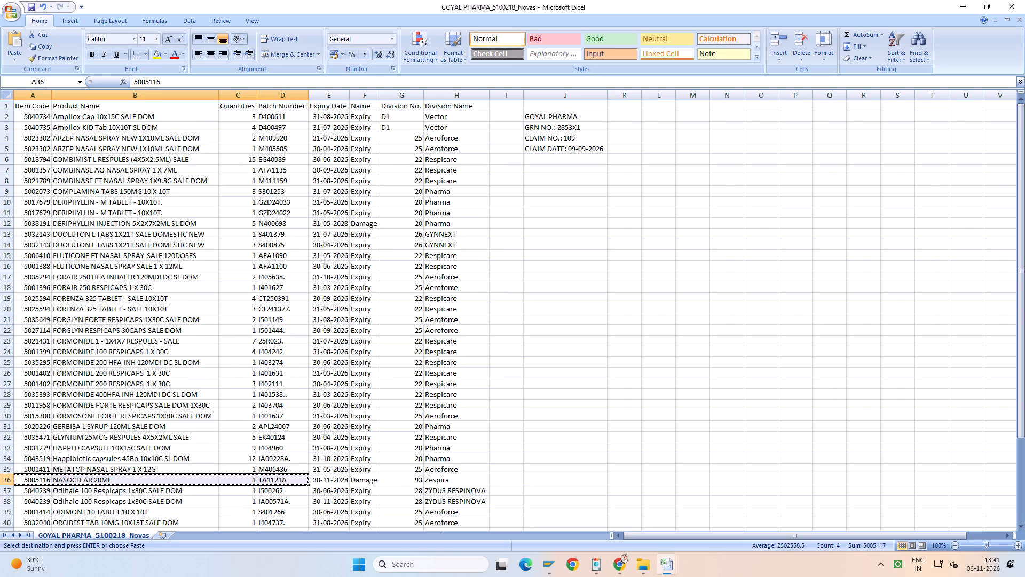
pyautogui.scroll(-6, 344, 462)
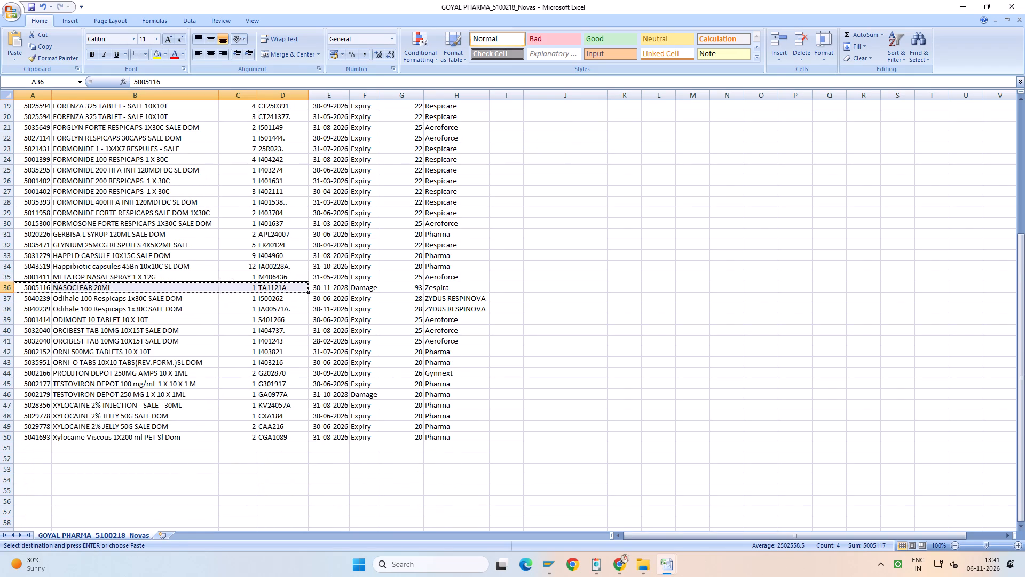
pyautogui.moveTo(29, 398); pyautogui.dragTo(282, 396)
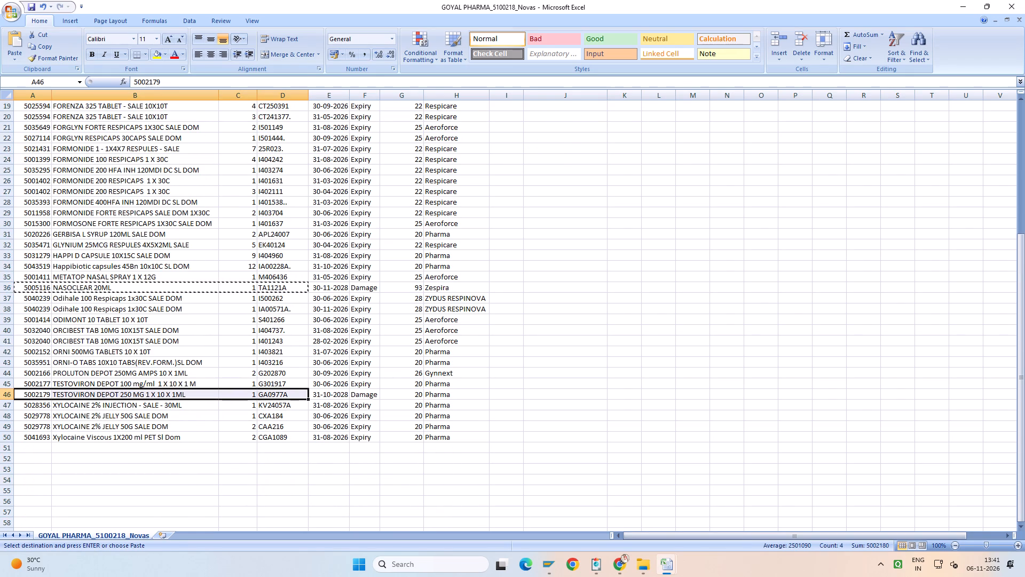
pyautogui.hotkey('ctrl', 'c')
pyautogui.hotkey('alt', 'Tab')
pyautogui.click(41, 186)
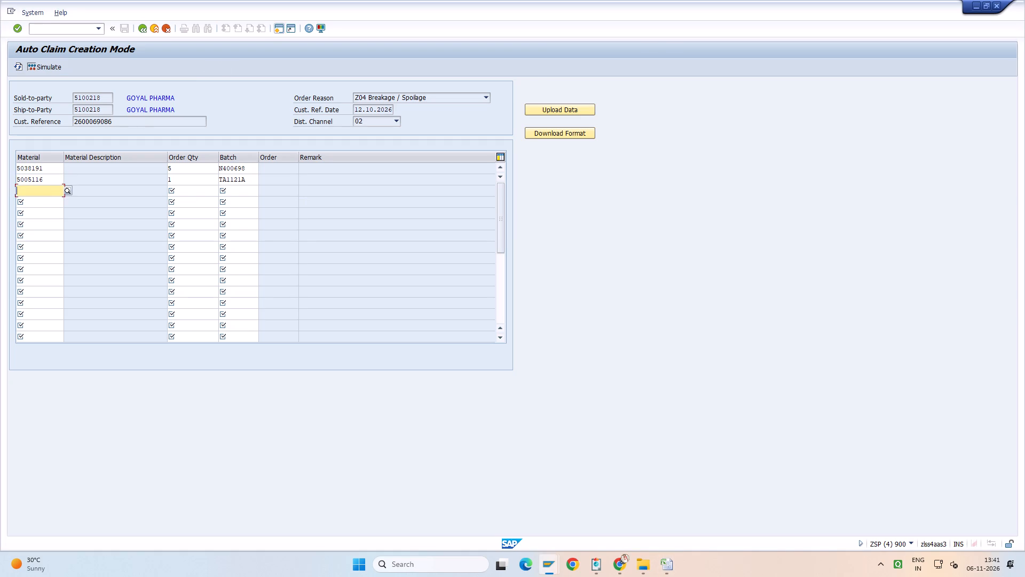
pyautogui.hotkey('ctrl', 'v')
pyautogui.press('Return')
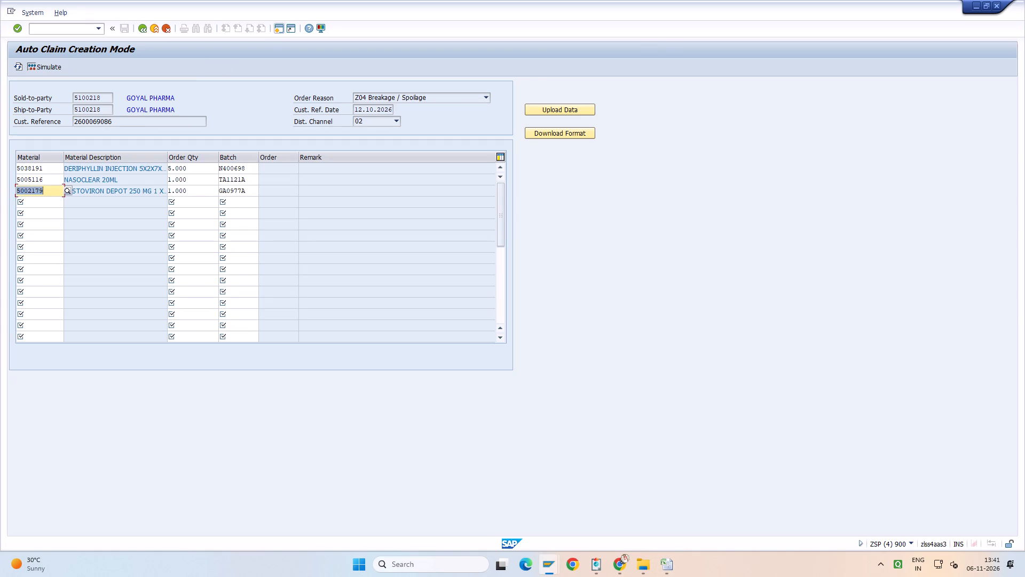
# Simulate the Z04 claim and generate its claim order.
pyautogui.click(45, 68)
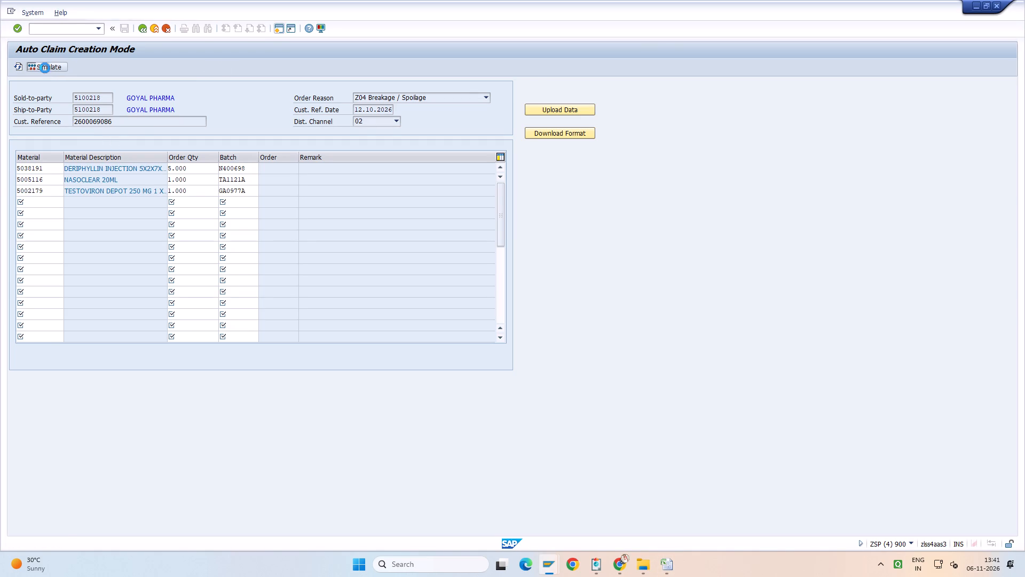
pyautogui.click(454, 242)
pyautogui.click(535, 376)
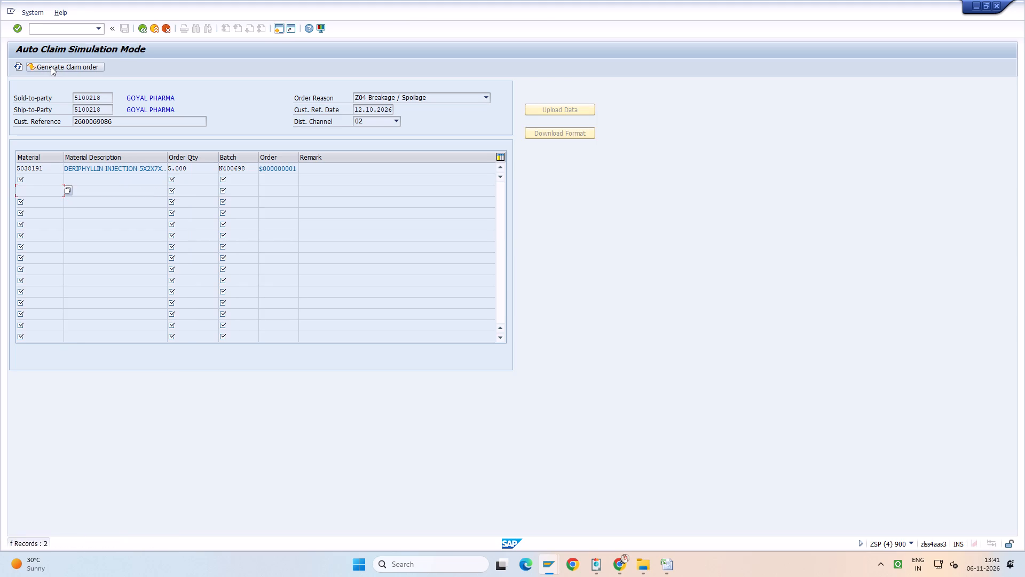
pyautogui.click(51, 66)
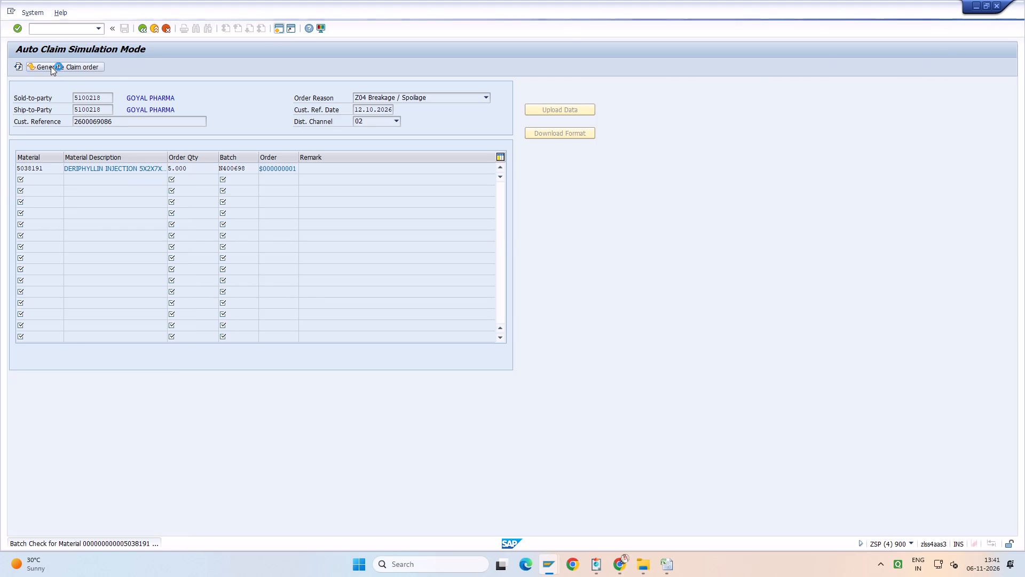
# Open the newly generated claim order in transaction VA02 to check its items.
pyautogui.click(104, 26)
pyautogui.click(95, 56)
pyautogui.press('Return')
pyautogui.press('Return')
pyautogui.press('Return')
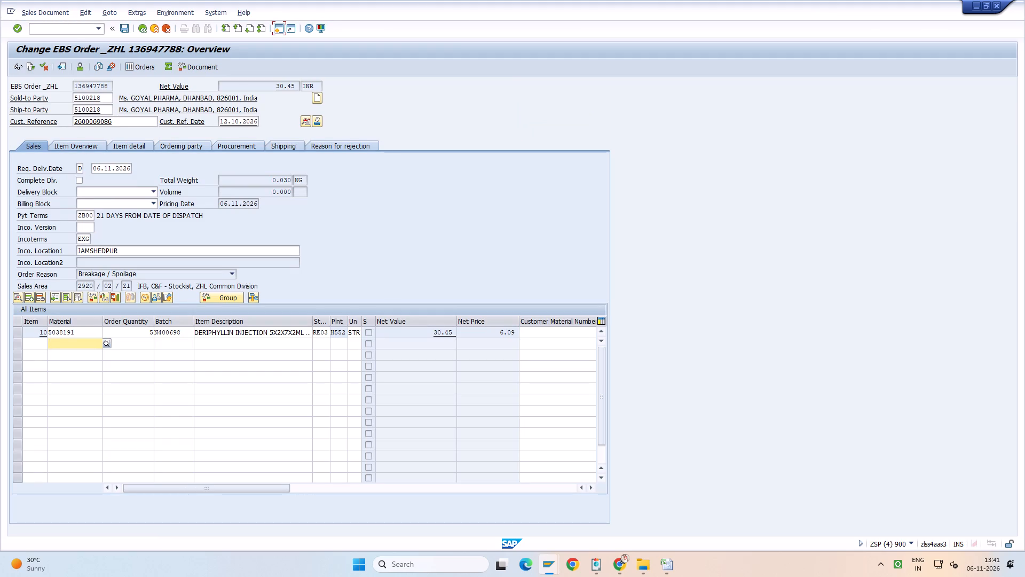
# Leave the order and reopen a blank Auto Claim Creation form.
pyautogui.click(98, 32)
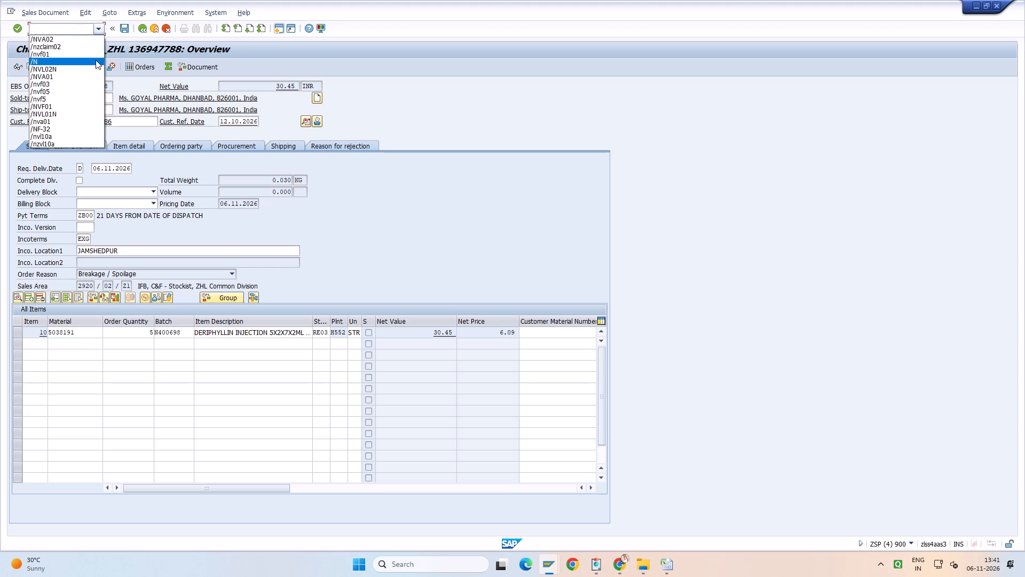
pyautogui.click(96, 61)
pyautogui.press('Return')
pyautogui.press('Return')
pyautogui.press('space')
pyautogui.press('Down')
pyautogui.press('Return')
pyautogui.press('Tab')
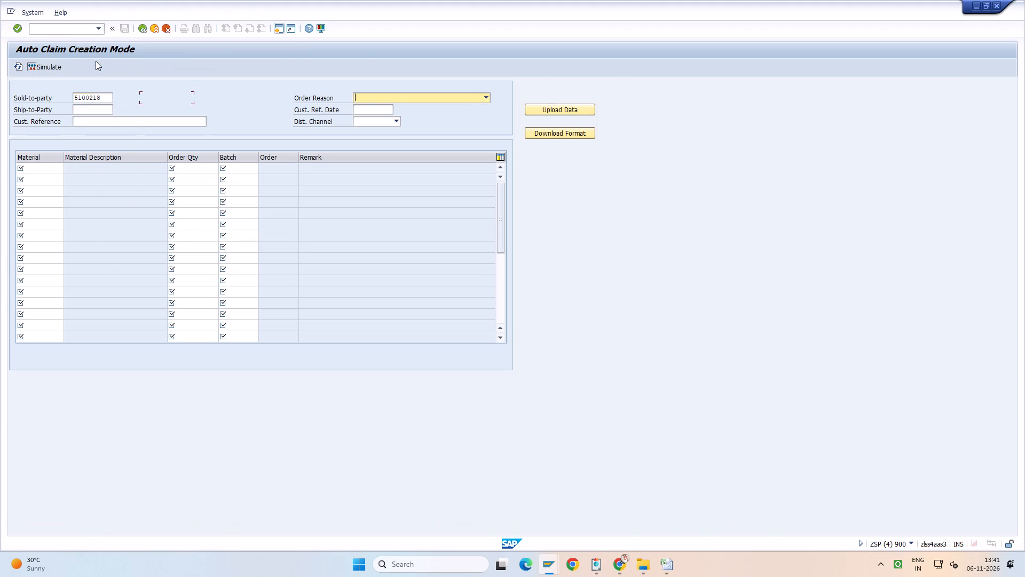
pyautogui.write('Z03')
pyautogui.press('Left')
pyautogui.press('Tab')
pyautogui.press('space')
pyautogui.press('Down')
pyautogui.press('Return')
pyautogui.press('Tab')
pyautogui.press('space')
pyautogui.press('Down')
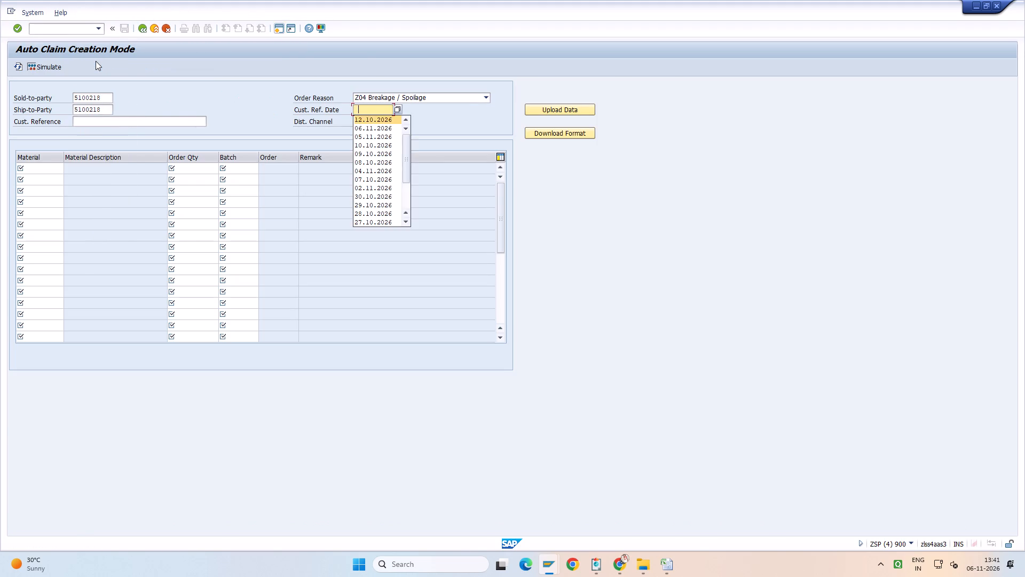
pyautogui.press('Return')
pyautogui.press('Tab')
pyautogui.press('space')
pyautogui.press('Down')
pyautogui.press('Return')
pyautogui.press('Tab')
pyautogui.write('02')
pyautogui.press('Return')
# Copy damaged item 5002179, quantity 1, batch GA0977A from the GOYAL PHARMA workbook into the first item row of the new claim.
pyautogui.hotkey('alt', 'Tab')
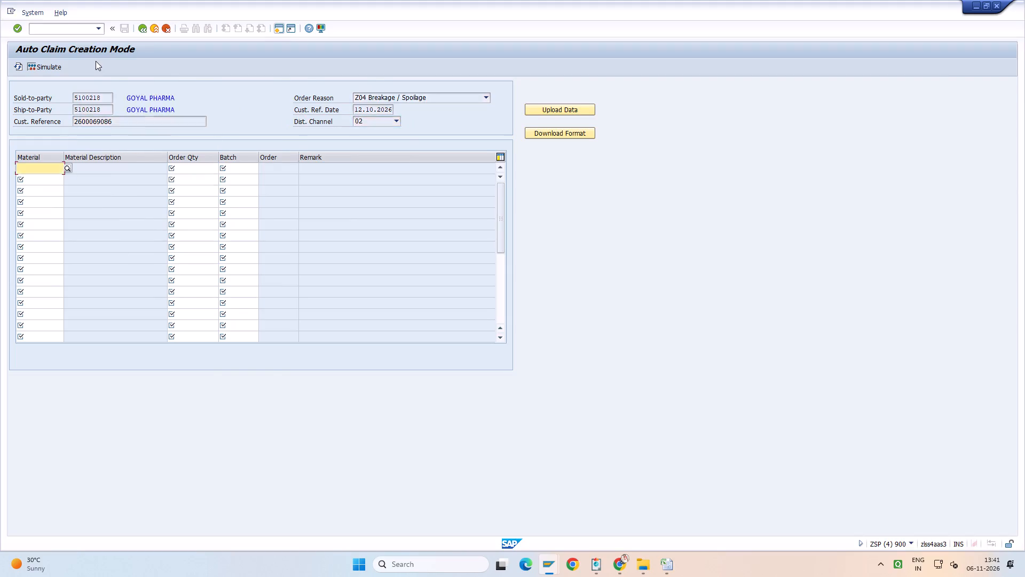
pyautogui.hotkey('alt', 'Tab')
pyautogui.hotkey('alt', 'Down')
pyautogui.hotkey('alt', 'Down')
pyautogui.hotkey('alt', 'Right')
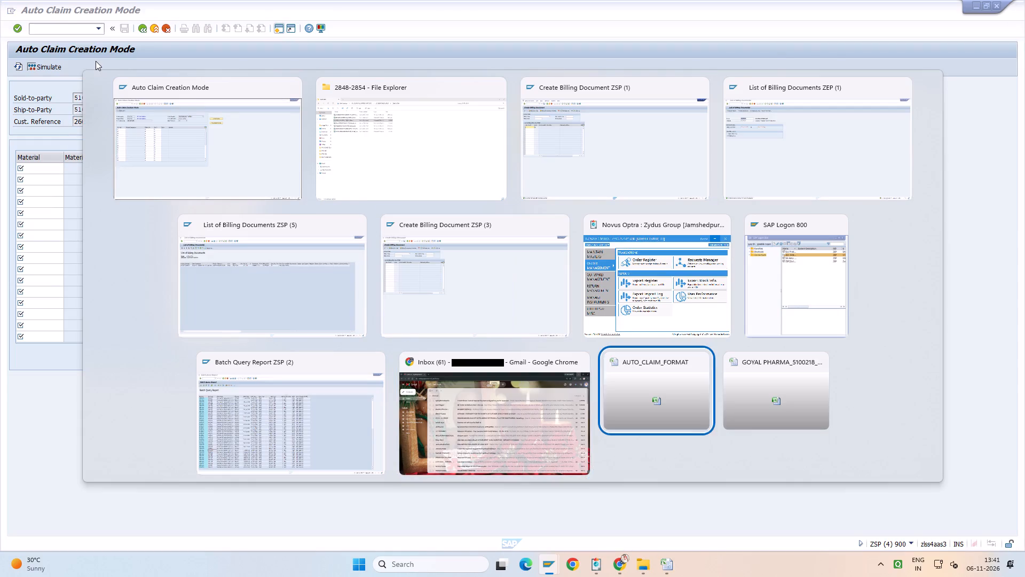
pyautogui.hotkey('alt', 'Right')
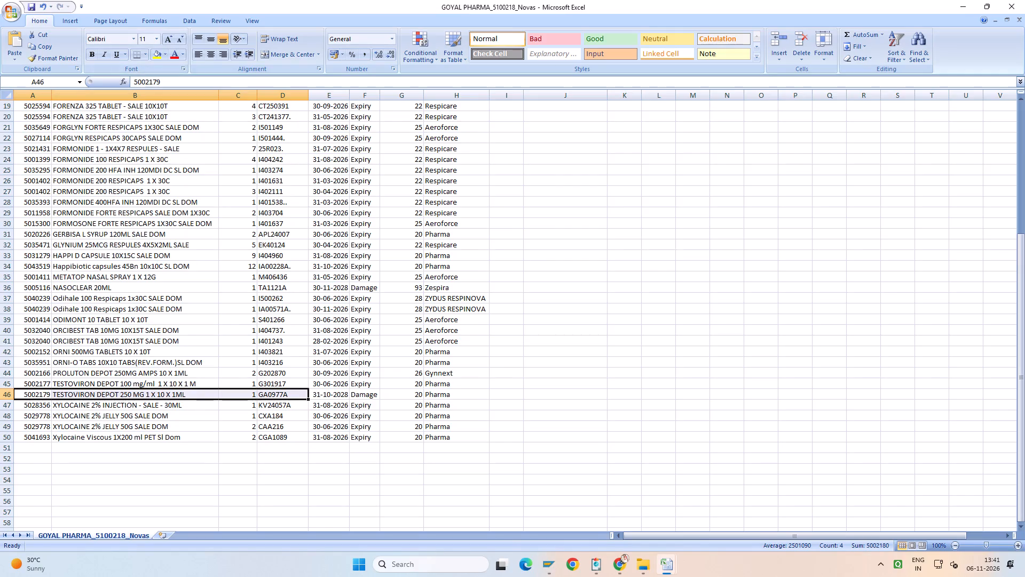
pyautogui.hotkey('ctrl', 'c')
pyautogui.hotkey('alt', 'Tab')
pyautogui.hotkey('ctrl', 'v')
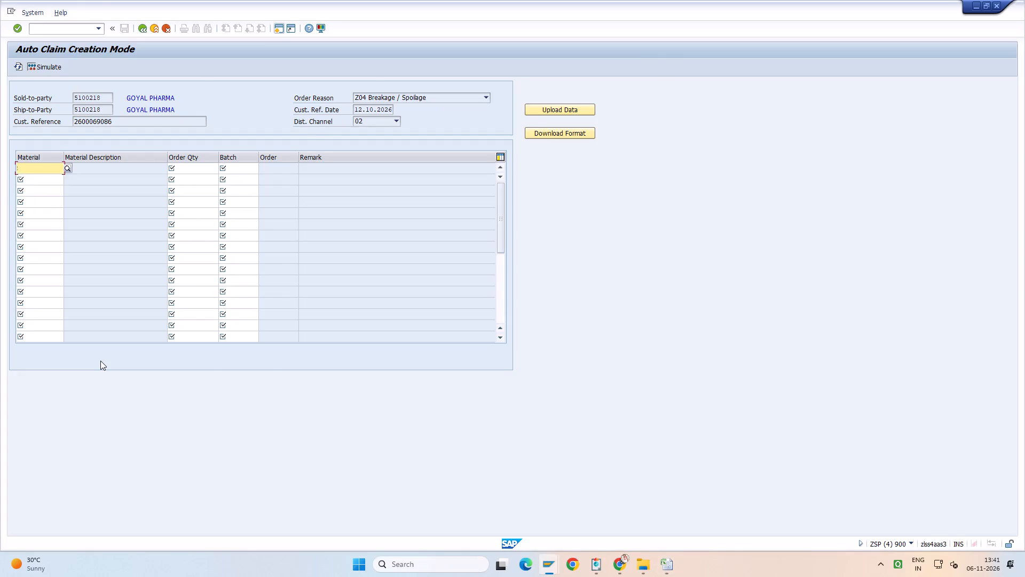
# Copy damaged item 5005116, quantity 1, batch TA1121A from the GOYAL PHARMA workbook into the claim's second row and validate the items.
pyautogui.hotkey('alt', 'Tab')
pyautogui.hotkey('alt', 'Down')
pyautogui.hotkey('alt', 'Down')
pyautogui.hotkey('alt', 'Right')
pyautogui.hotkey('alt', 'Right')
pyautogui.hotkey('alt', 'Right')
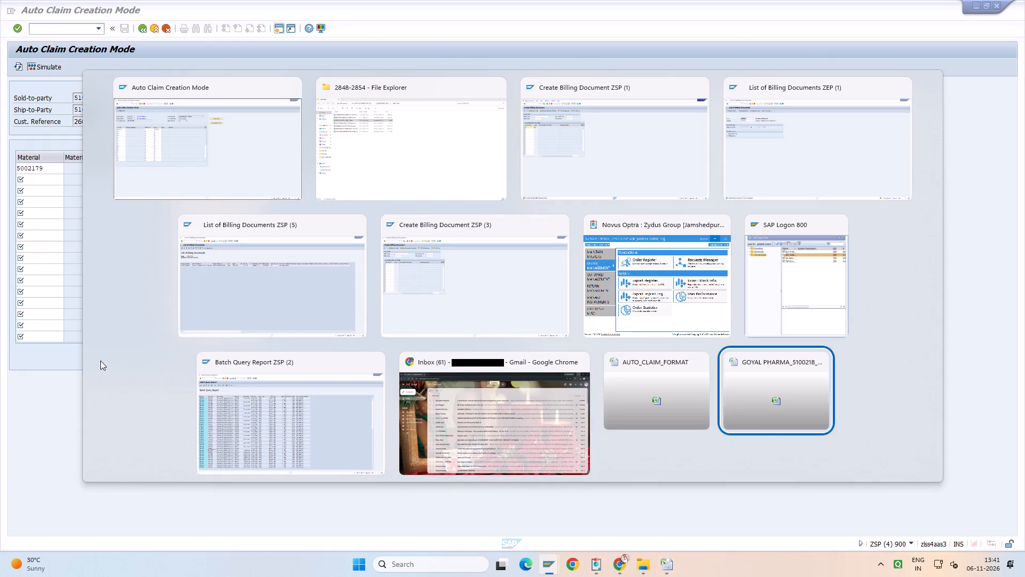
pyautogui.moveTo(42, 290); pyautogui.dragTo(154, 285)
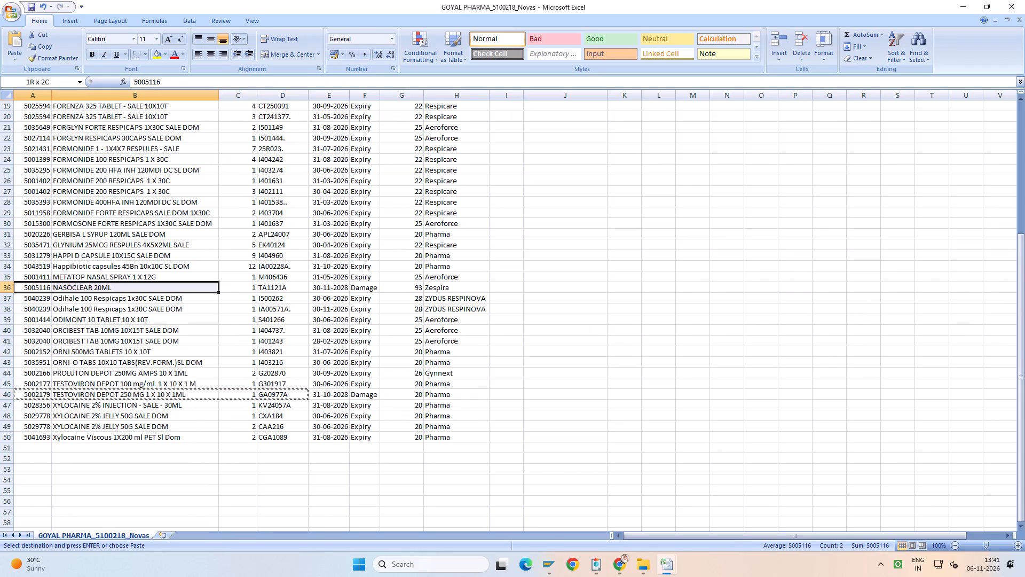
pyautogui.moveTo(154, 285); pyautogui.dragTo(264, 285)
pyautogui.hotkey('ctrl', 'c')
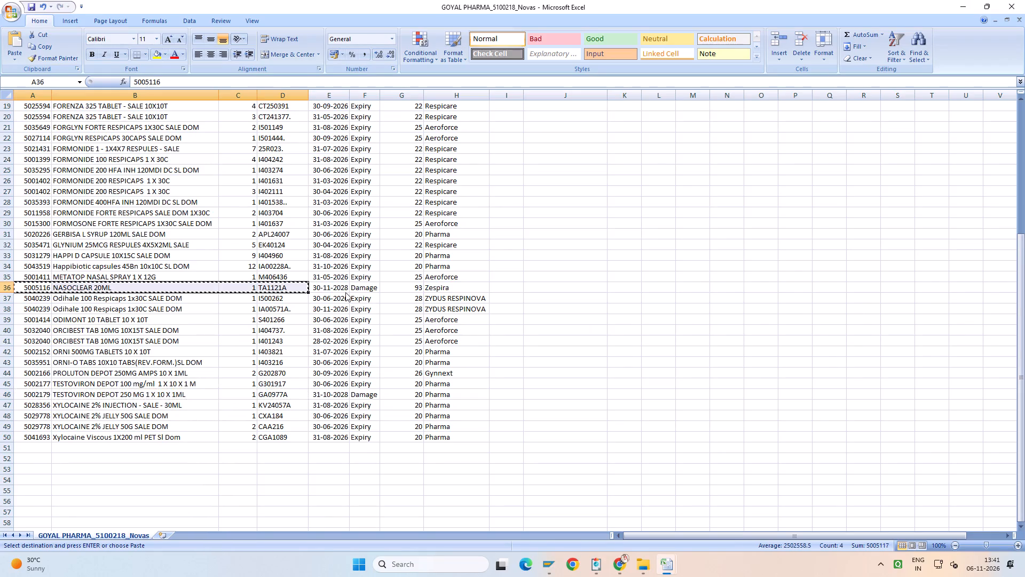
pyautogui.hotkey('alt', 'Tab')
pyautogui.click(50, 182)
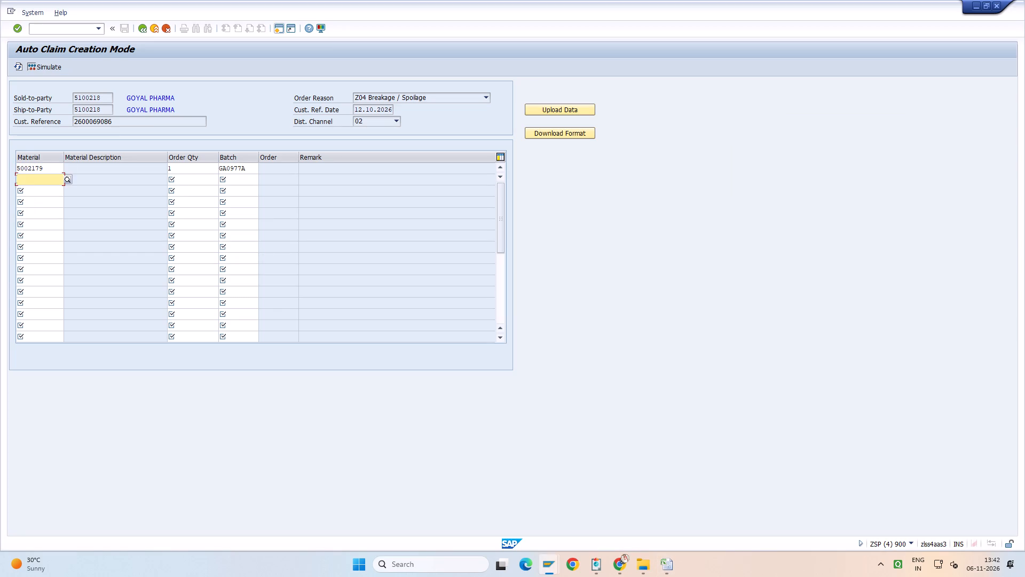
pyautogui.hotkey('ctrl', 'v')
pyautogui.hotkey('ctrl', 'Return')
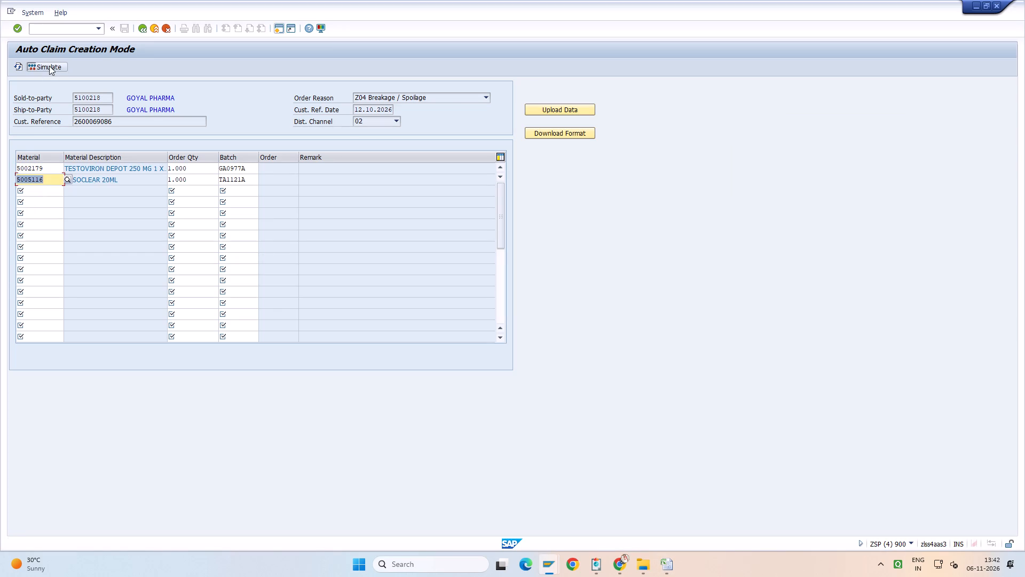
# Simulate the claim for items 5002179 and 5005116 and generate its claim order.
pyautogui.click(49, 66)
pyautogui.click(49, 66)
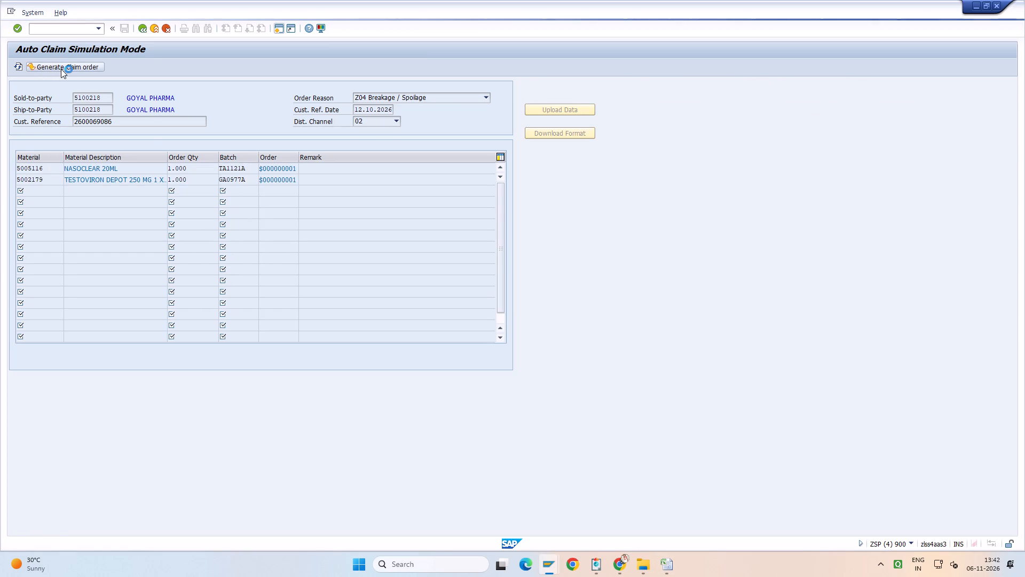
# Open the claim order for items 5005116 and 5002179 in transaction VA02 to check it.
pyautogui.click(99, 28)
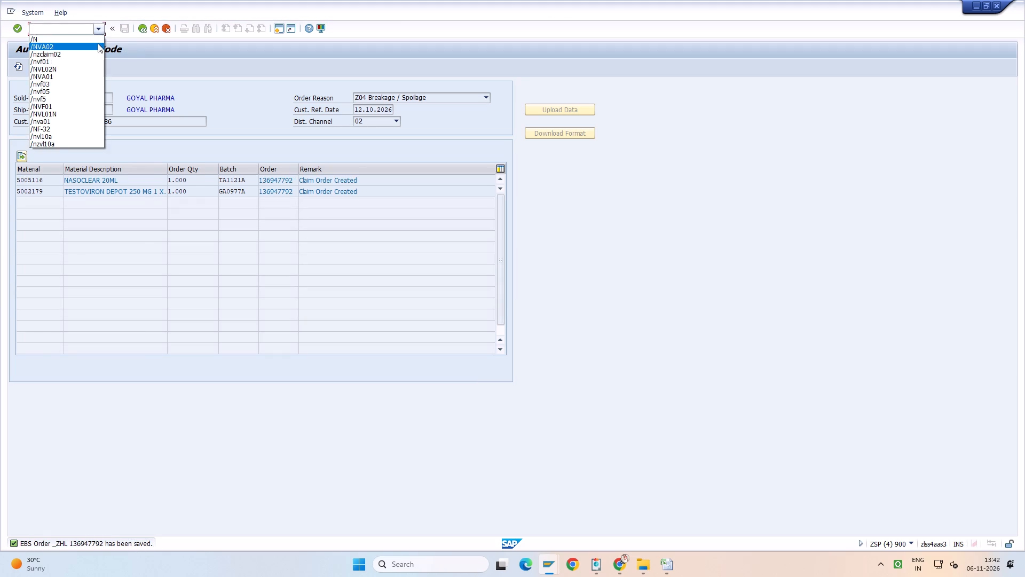
pyautogui.click(98, 43)
pyautogui.press('Return')
pyautogui.press('Return')
pyautogui.press('Return')
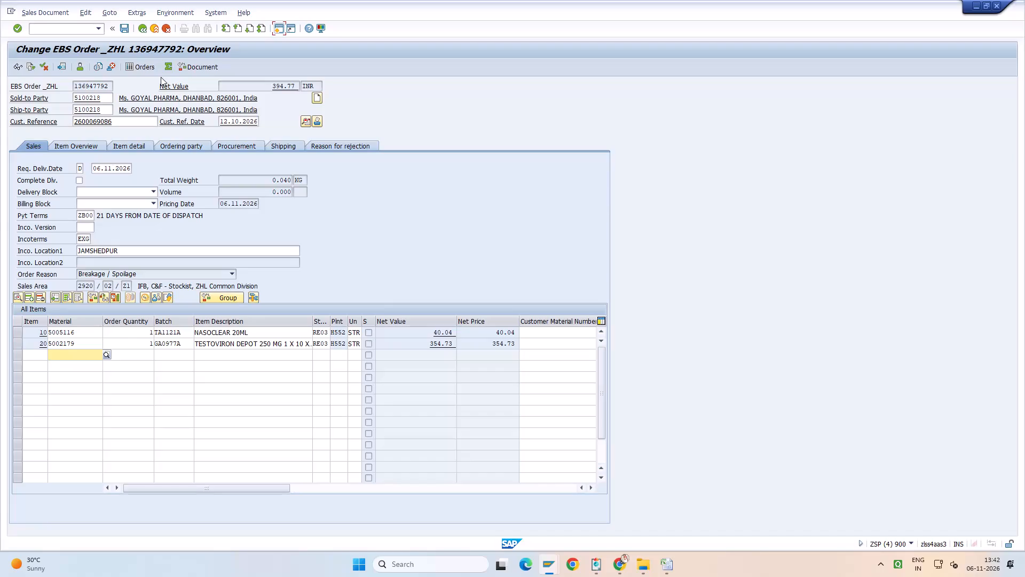
# Leave the order and reopen a blank Auto Claim Creation form.
pyautogui.click(96, 29)
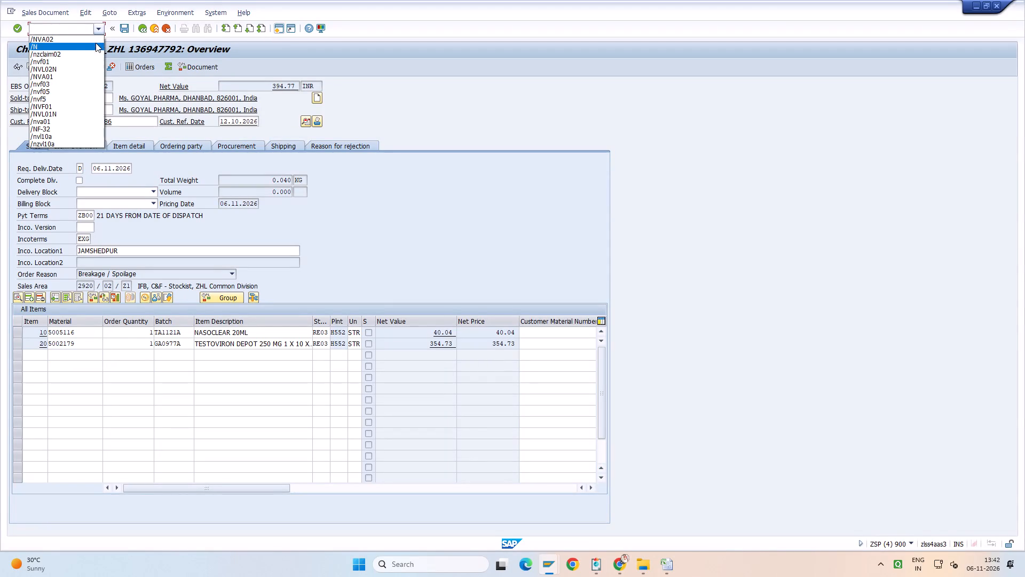
pyautogui.click(96, 43)
pyautogui.press('Return')
pyautogui.press('Return')
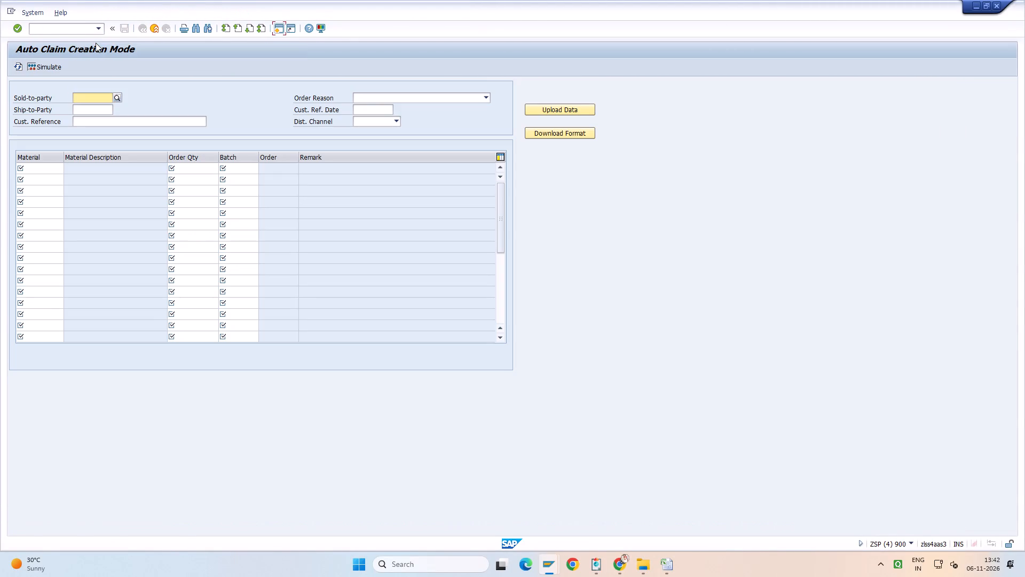
# Save the AUTO_CLAIM_FORMAT workbook, keeping the tab-delimited text format.
pyautogui.click(668, 572)
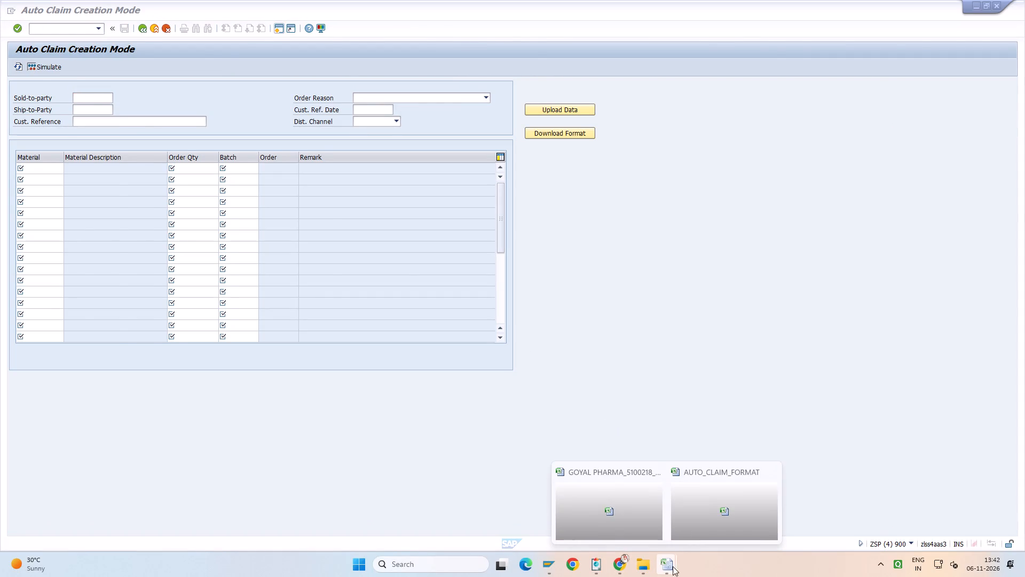
pyautogui.click(716, 497)
pyautogui.scroll(4, 444, 314)
pyautogui.hotkey('ctrl', 's')
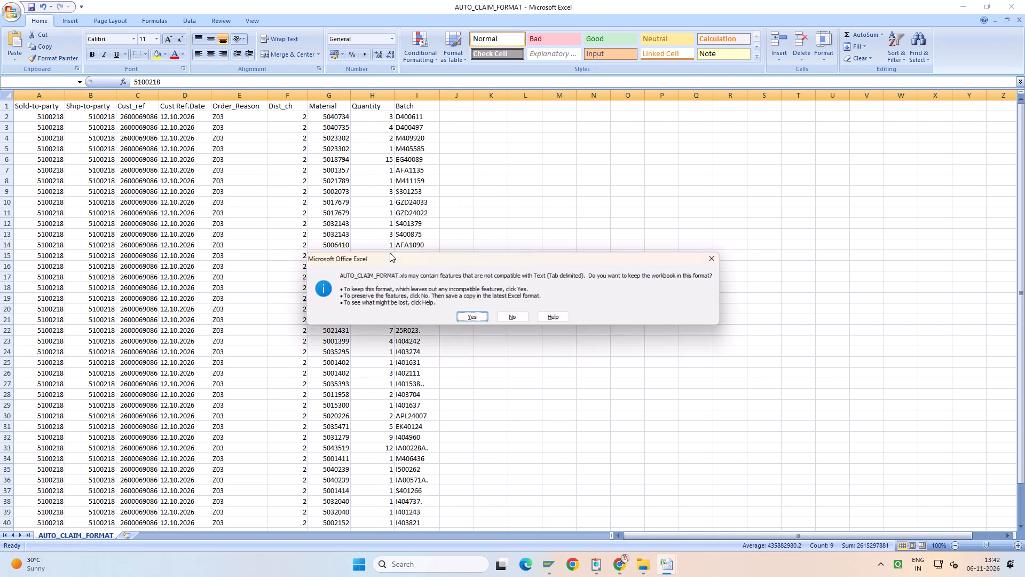
pyautogui.hotkey('ctrl', 's')
pyautogui.click(468, 320)
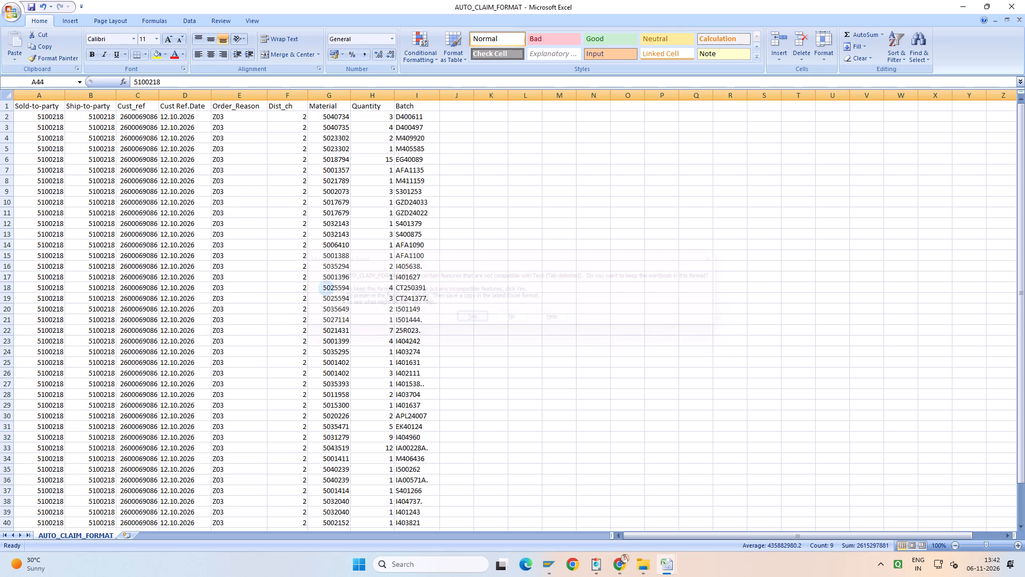
# Remove the trailing dots from the batch numbers in rows 19, 21, 22 and 27, leaving CT241377, I501444, 25R023 and I401538.
pyautogui.doubleClick(433, 297)
pyautogui.press('BackSpace')
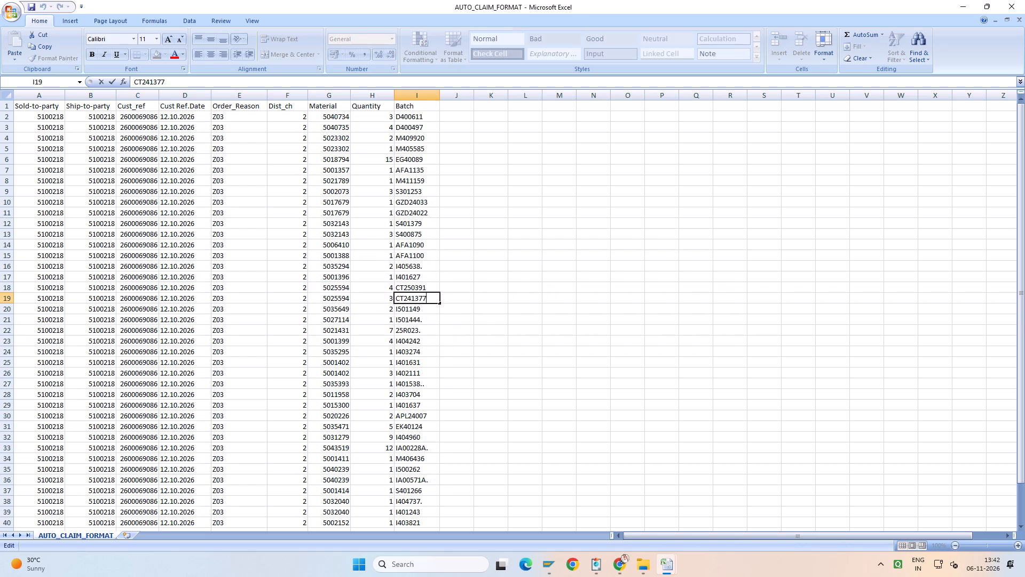
pyautogui.press('Return')
pyautogui.doubleClick(433, 319)
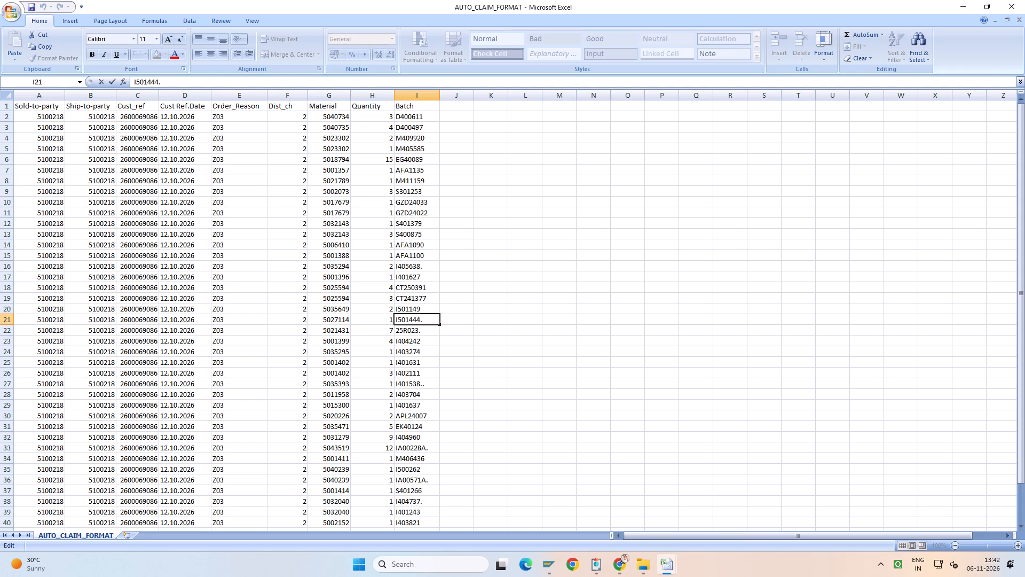
pyautogui.press('BackSpace')
pyautogui.press('Return')
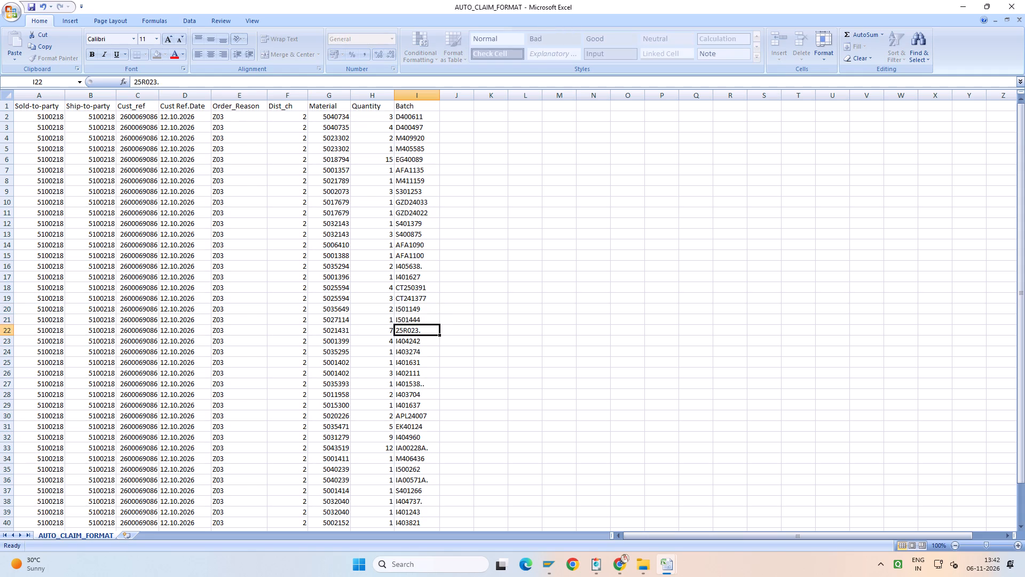
pyautogui.doubleClick(427, 330)
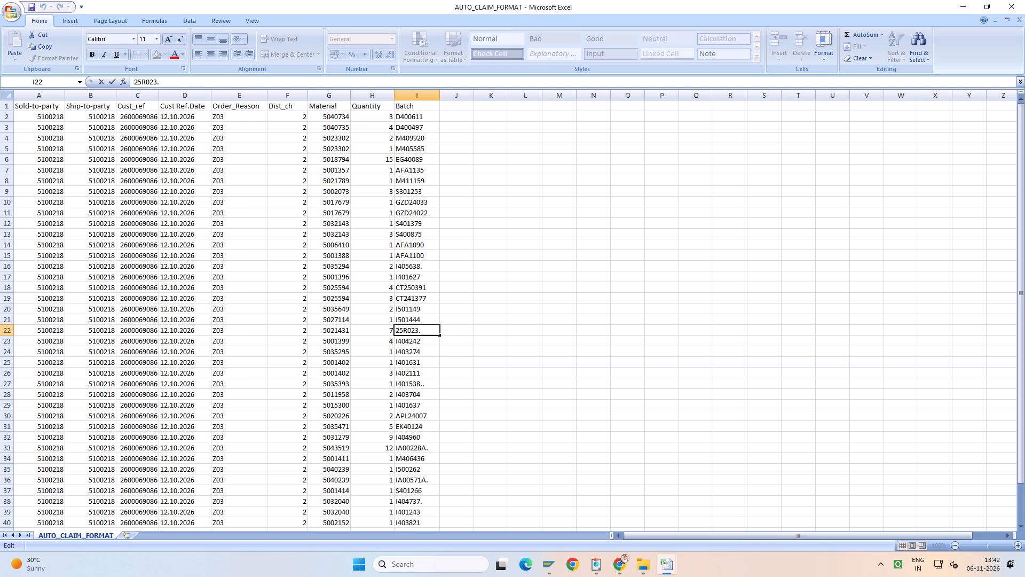
pyautogui.press('BackSpace')
pyautogui.press('Return')
pyautogui.doubleClick(429, 385)
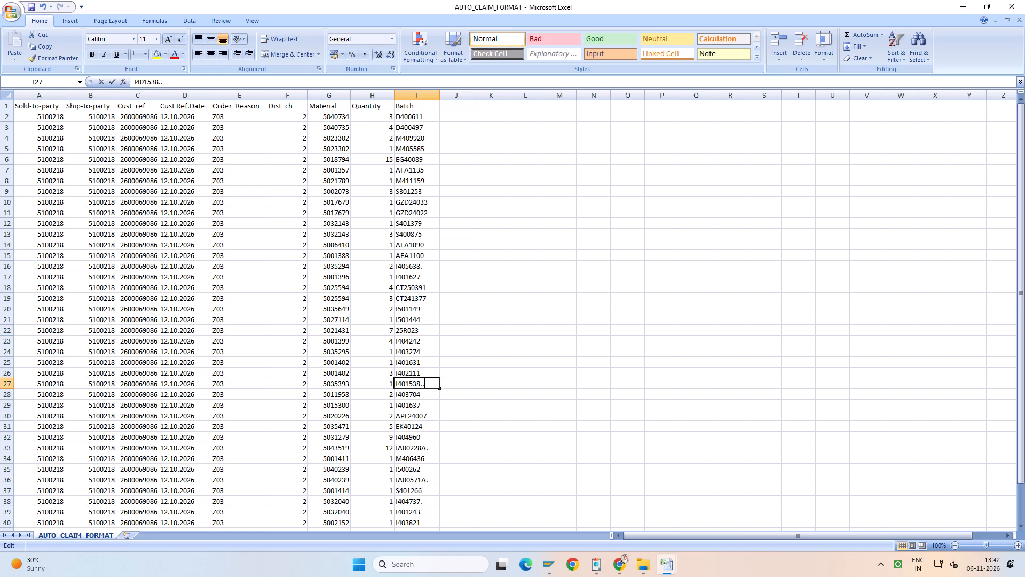
pyautogui.press('BackSpace')
pyautogui.press('BackSpace')
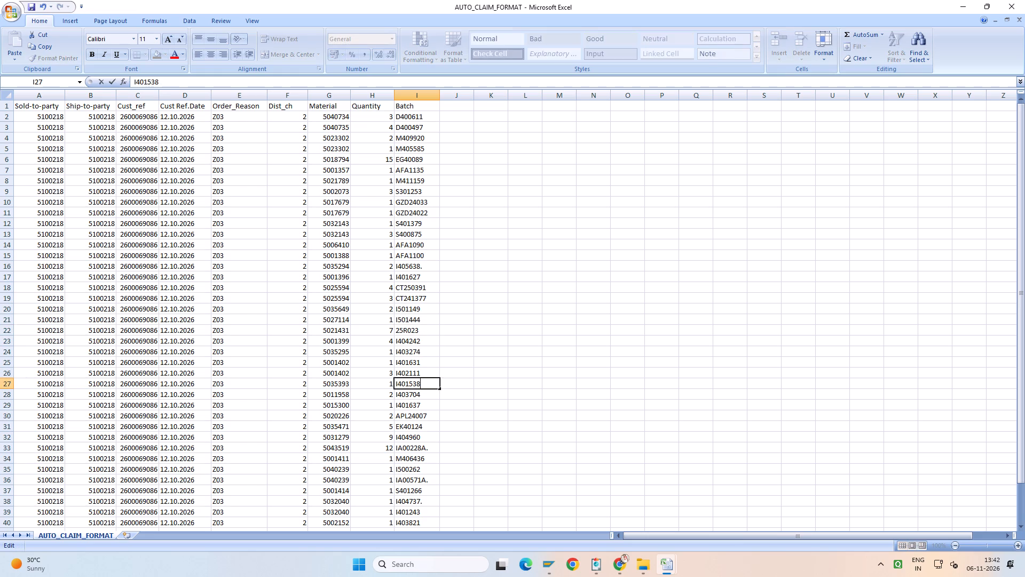
pyautogui.press('Return')
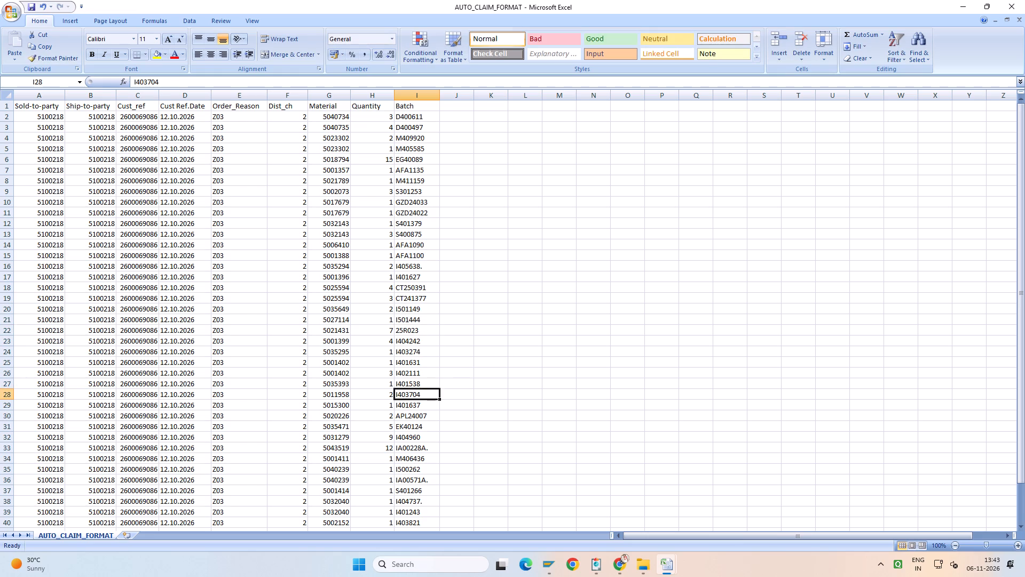
# Remove the trailing dots from the batch numbers in rows 33, 36, 38 and 16, leaving IA00228A, IA00571A, I404737 and I405638.
pyautogui.doubleClick(435, 450)
pyautogui.press('BackSpace')
pyautogui.press('Return')
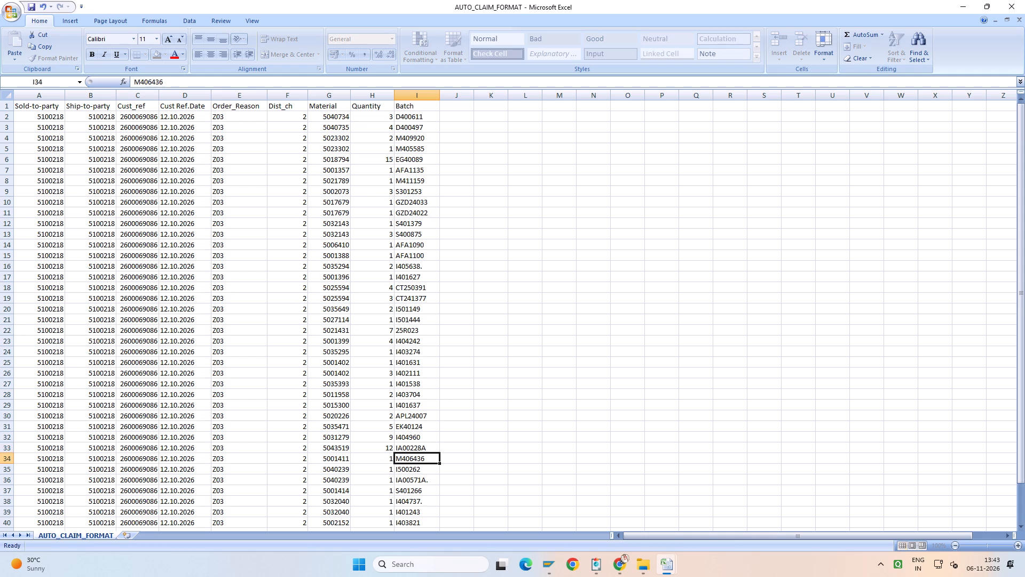
pyautogui.doubleClick(432, 479)
pyautogui.press('BackSpace')
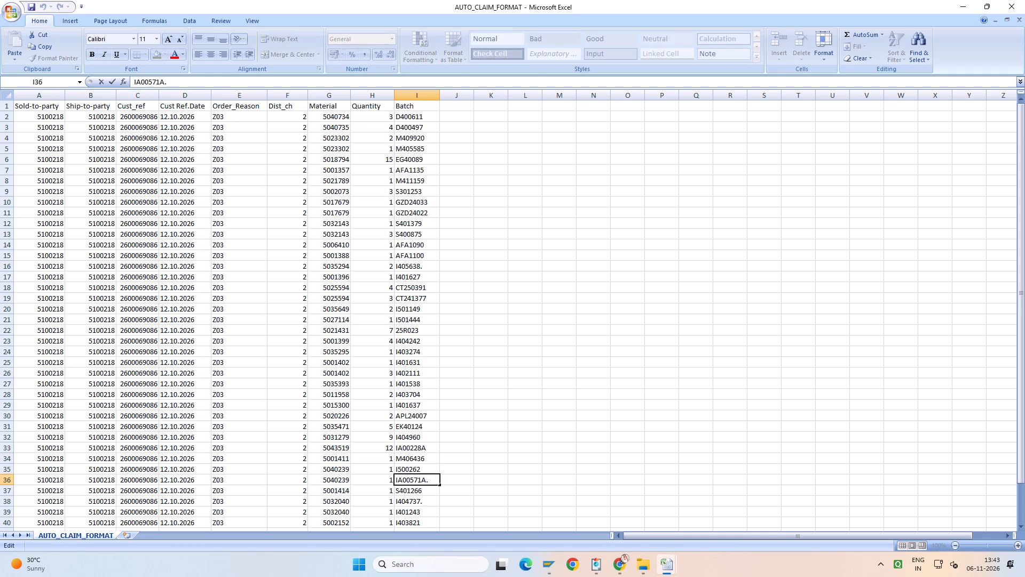
pyautogui.press('Return')
pyautogui.doubleClick(428, 499)
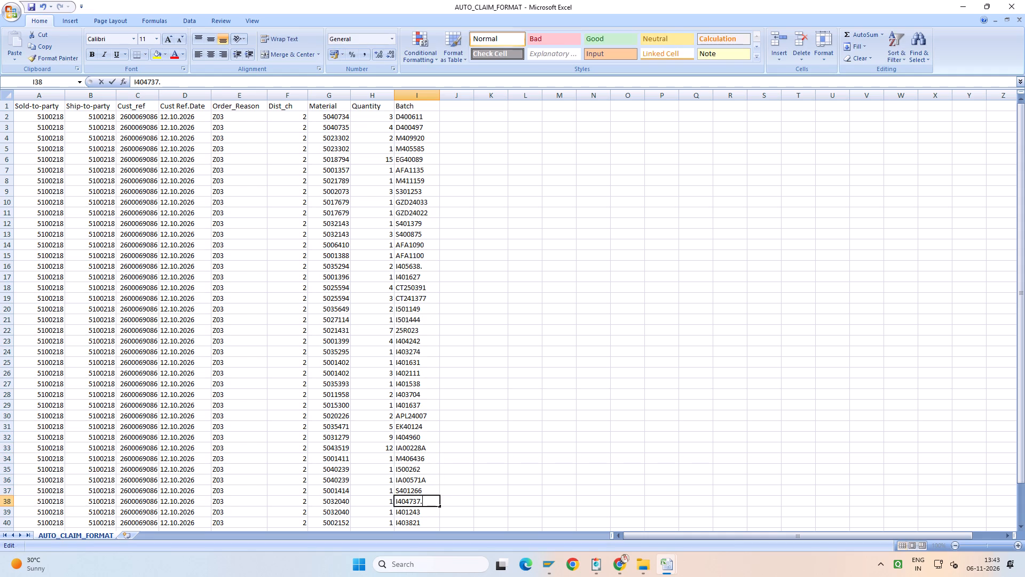
pyautogui.press('BackSpace')
pyautogui.press('Return')
pyautogui.scroll(-2, 415, 487)
pyautogui.scroll(3, 415, 487)
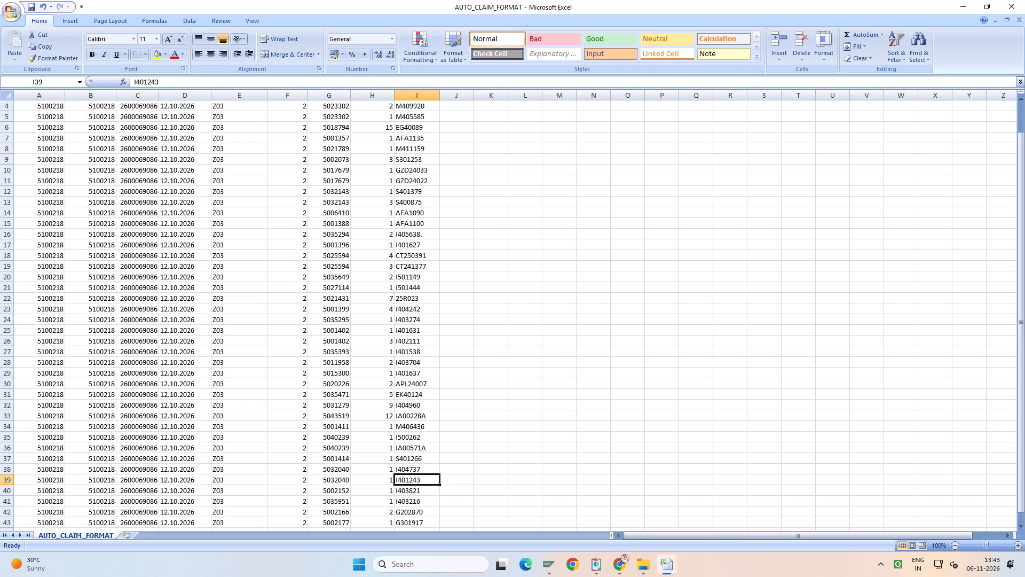
pyautogui.doubleClick(425, 266)
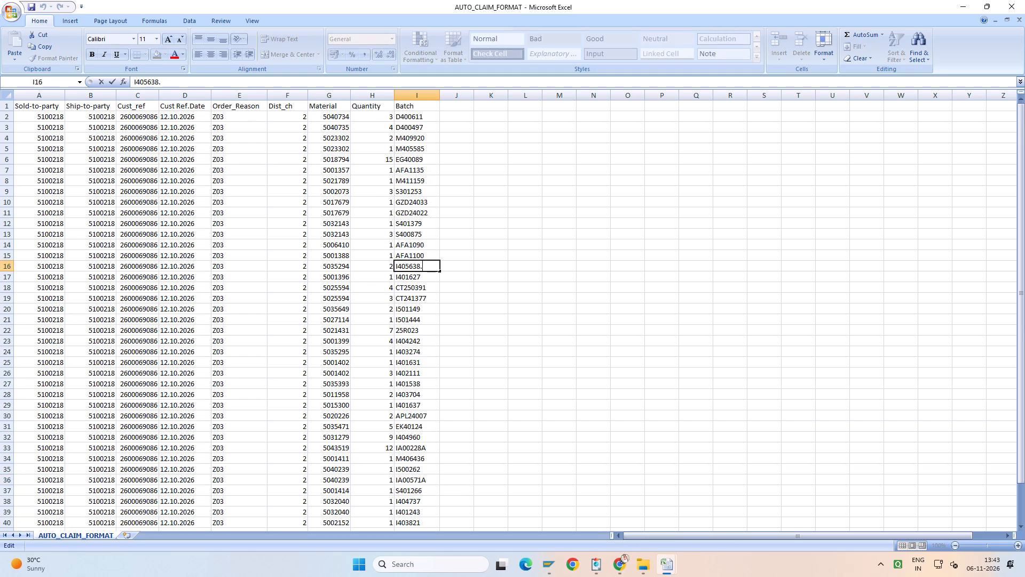
pyautogui.press('BackSpace')
pyautogui.press('Return')
# Check the Batch column for leftover dots and save AUTO_CLAIM_FORMAT, keeping the tab-delimited text format.
pyautogui.scroll(4, 424, 269)
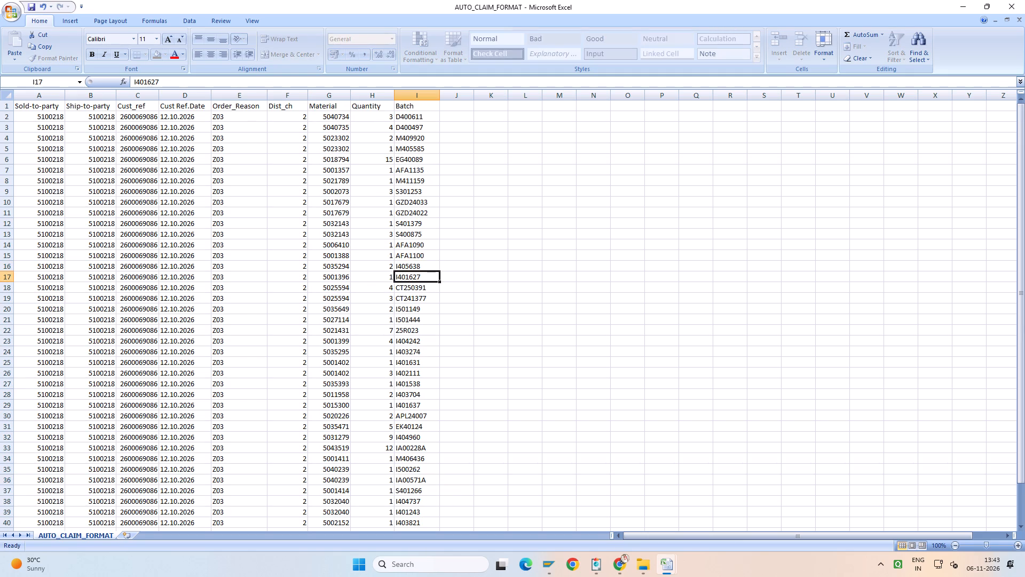
pyautogui.scroll(-4, 430, 373)
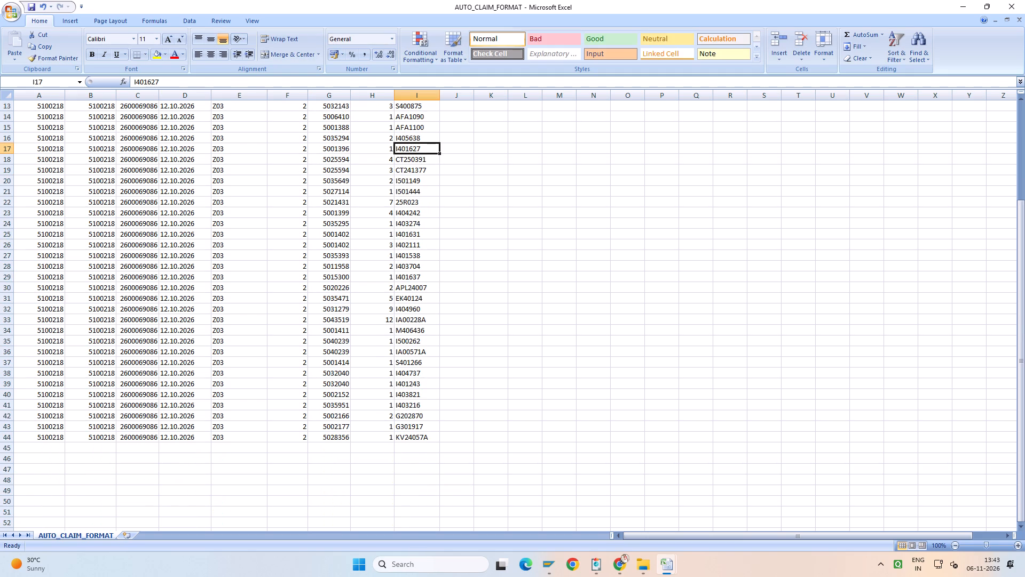
pyautogui.scroll(15, 430, 373)
pyautogui.hotkey('ctrl', 's')
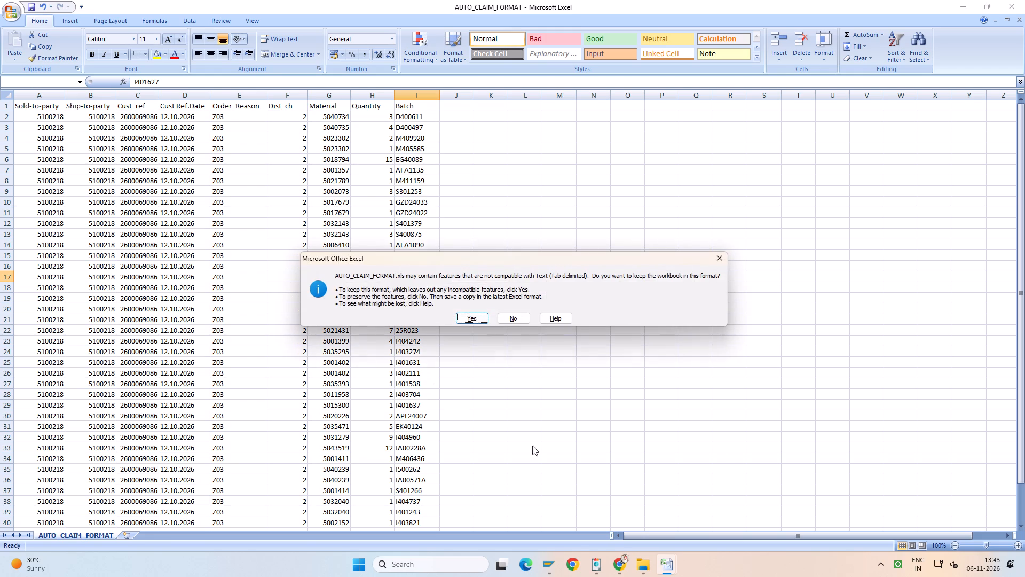
pyautogui.click(472, 317)
# Switch to SAP's Auto Claim Creation form and upload the saved AUTO_CLAIM_FORMAT file from the Desktop.
pyautogui.click(554, 566)
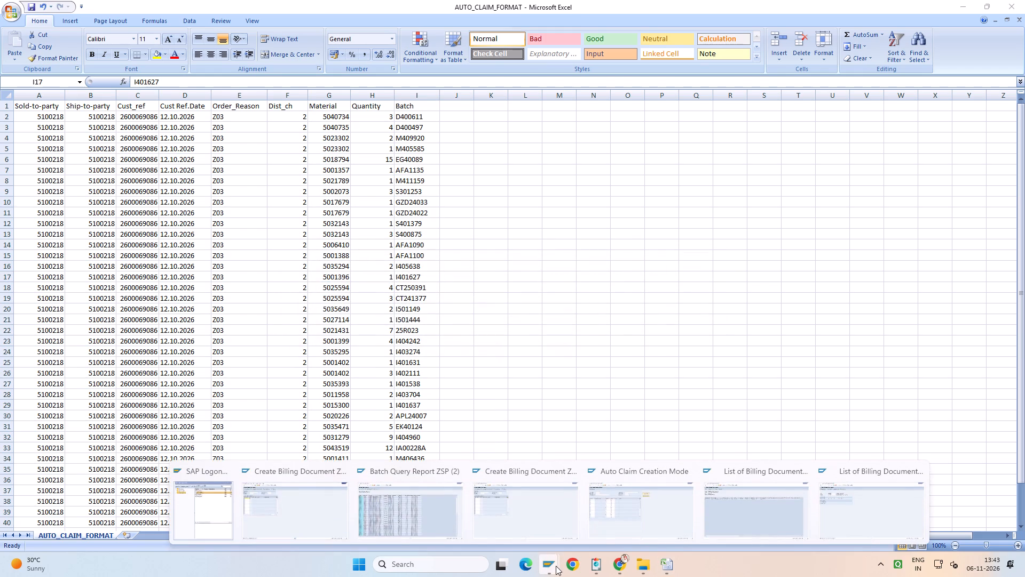
pyautogui.click(635, 514)
pyautogui.click(570, 103)
pyautogui.click(570, 108)
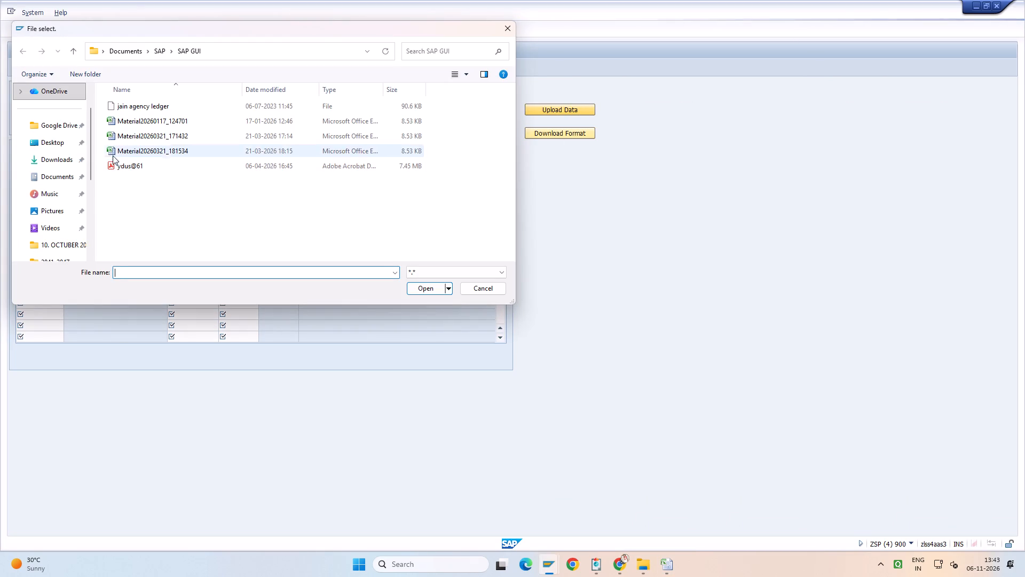
pyautogui.click(59, 142)
pyautogui.doubleClick(170, 106)
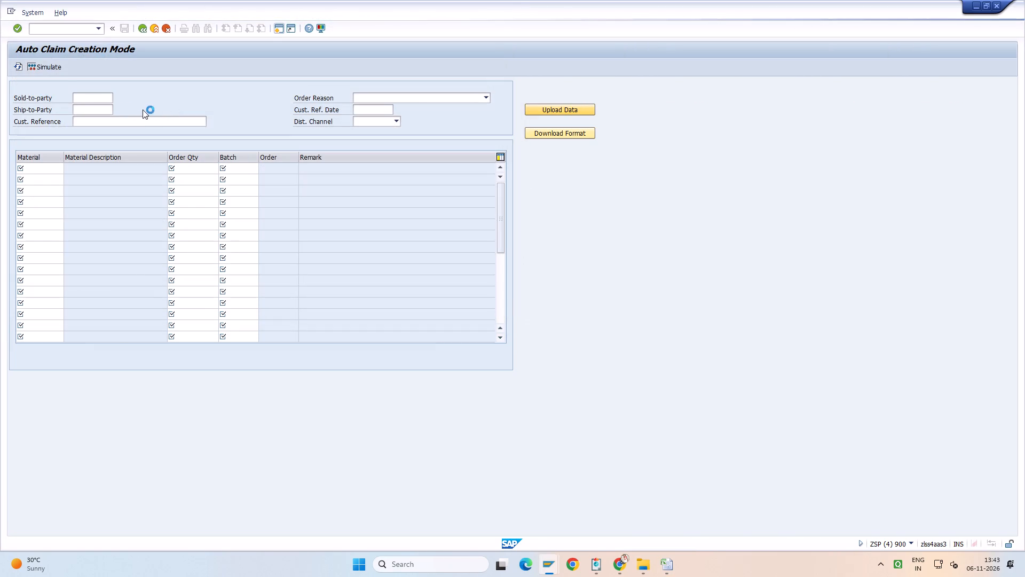
# Select the Desktop as the folder path and simulate the auto claim for the uploaded GOYAL PHARMA expiry items.
pyautogui.click(56, 65)
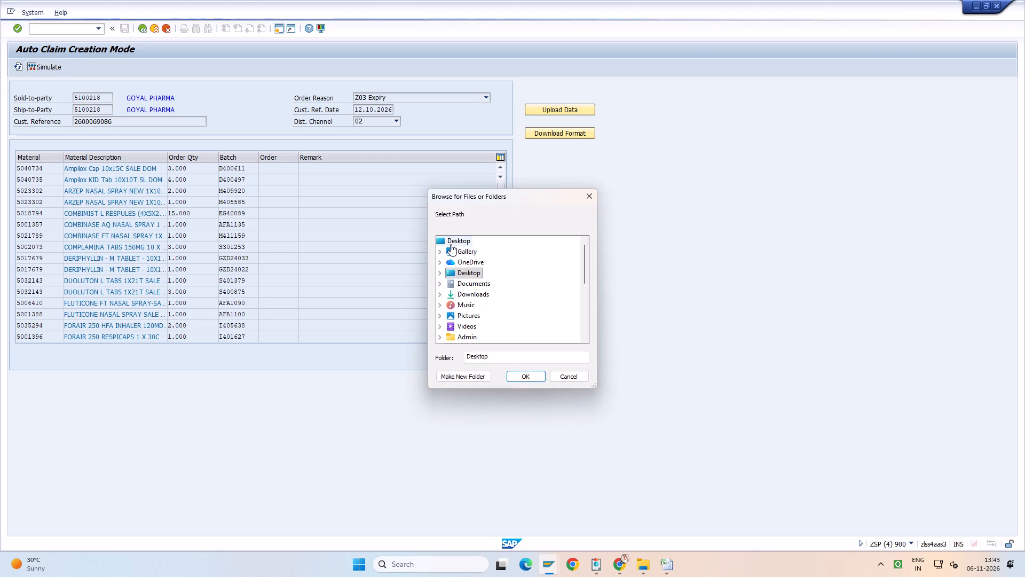
pyautogui.click(451, 244)
pyautogui.click(525, 376)
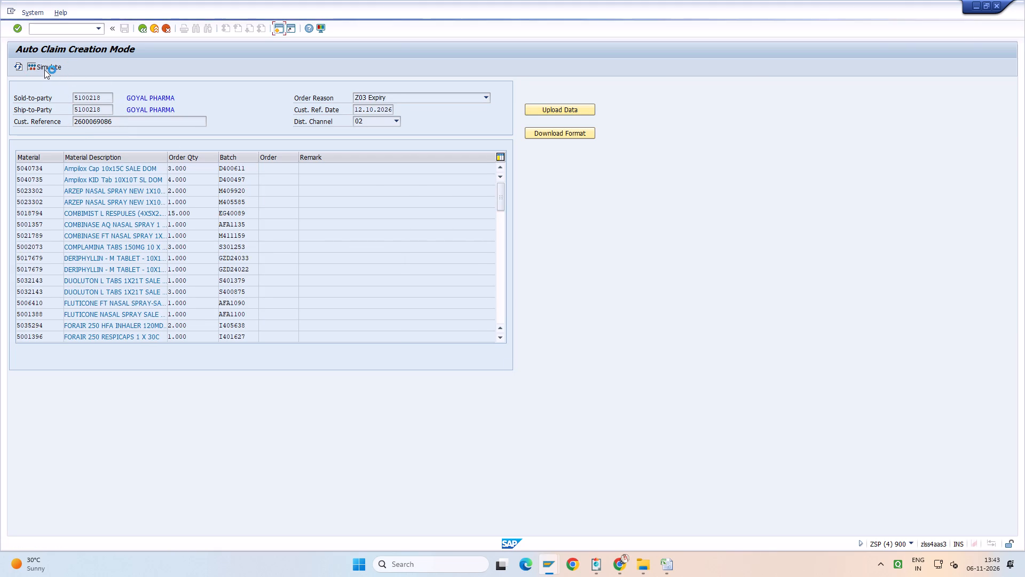
pyautogui.click(44, 69)
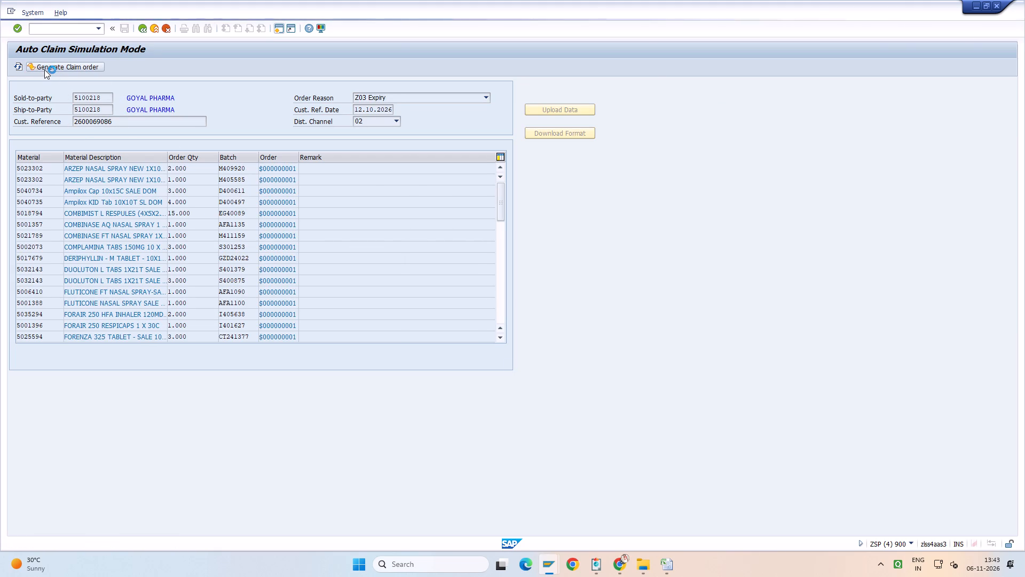
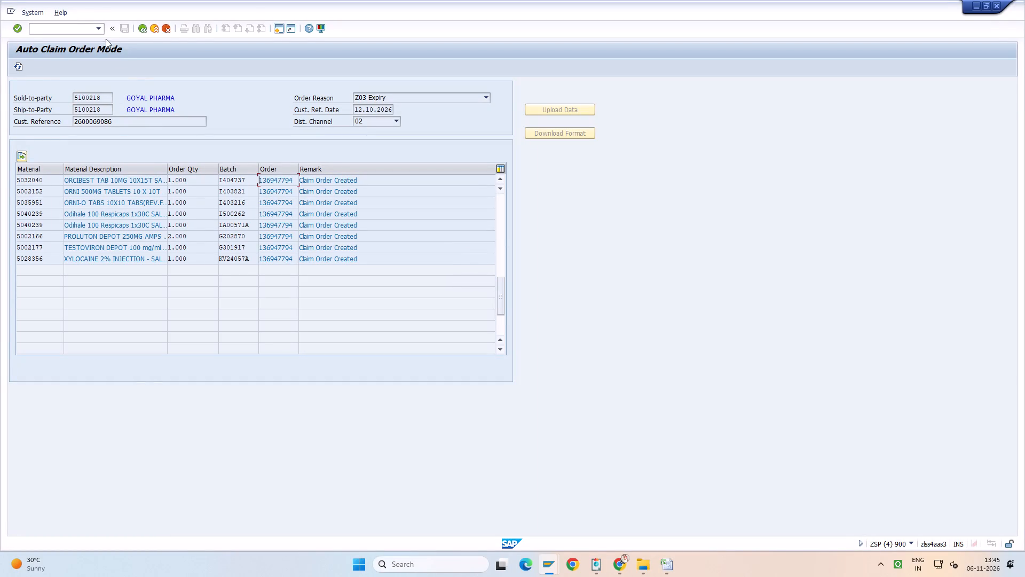
pyautogui.click(103, 32)
pyautogui.click(97, 47)
pyautogui.press('Return')
pyautogui.moveTo(144, 106); pyautogui.dragTo(100, 115)
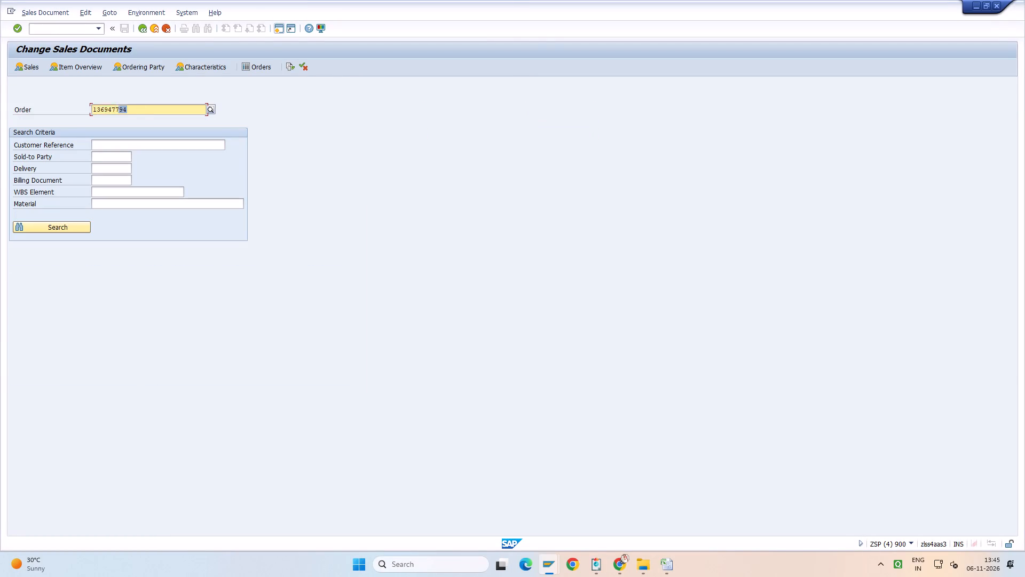
pyautogui.moveTo(100, 115); pyautogui.dragTo(69, 119)
pyautogui.hotkey('ctrl', 'v')
pyautogui.hotkey('ctrl', 'Return')
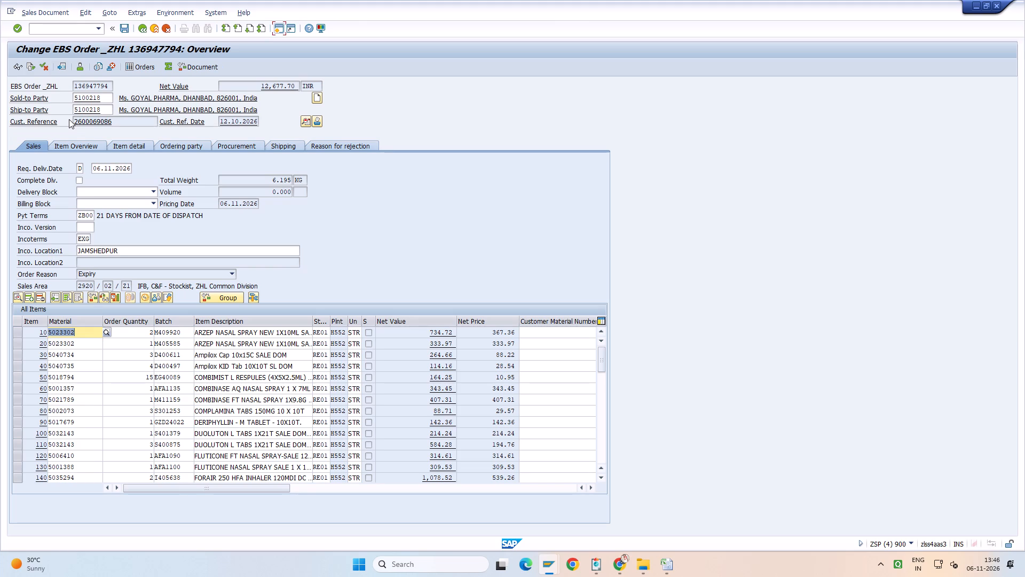
# Examine the remaining items in the expiry order's item list.
pyautogui.press('pagedown')
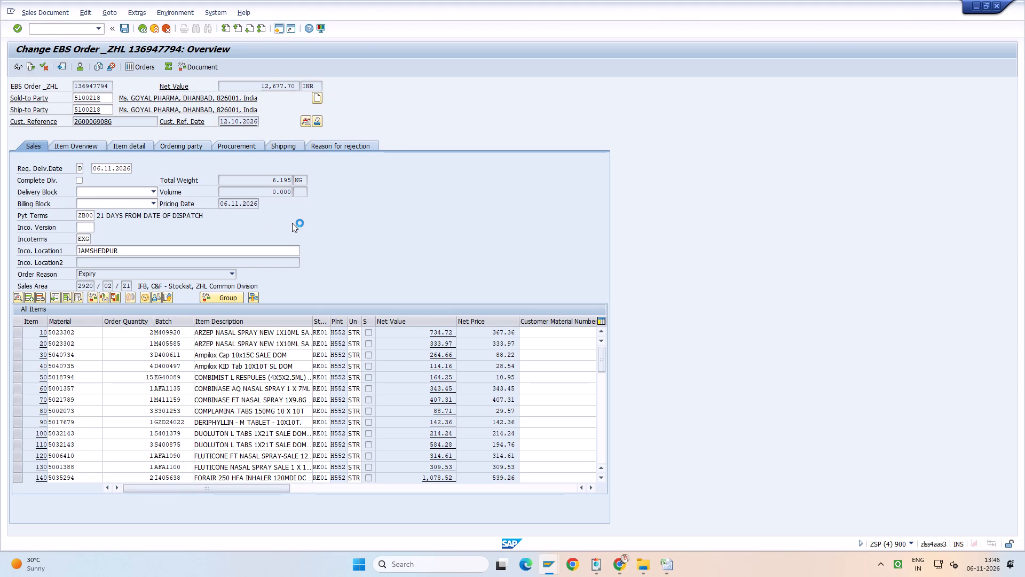
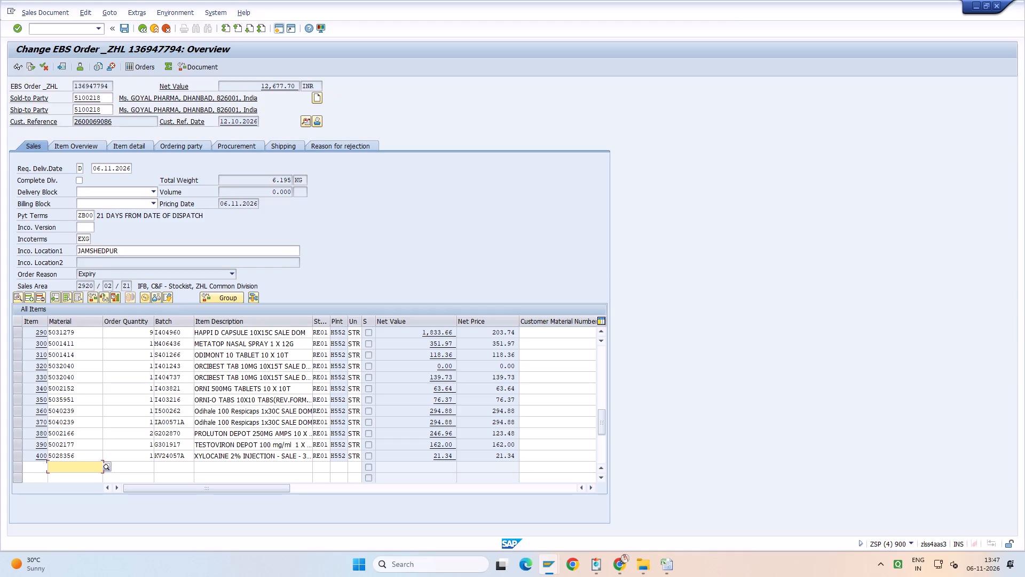
# Copy material 5032040 from item 320 of the expiry order and open Auto Claim Creation in the Create Billing Document session.
pyautogui.moveTo(85, 367); pyautogui.dragTo(21, 367)
pyautogui.hotkey('ctrl', 'c')
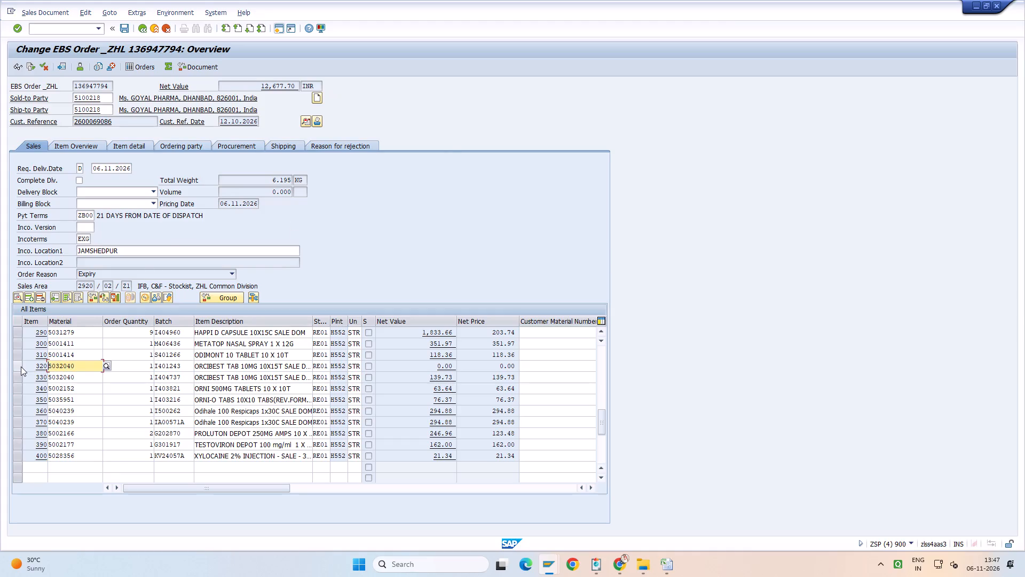
pyautogui.hotkey('alt', 'Tab')
pyautogui.hotkey('alt', 'Tab')
pyautogui.hotkey('alt', 'Tab')
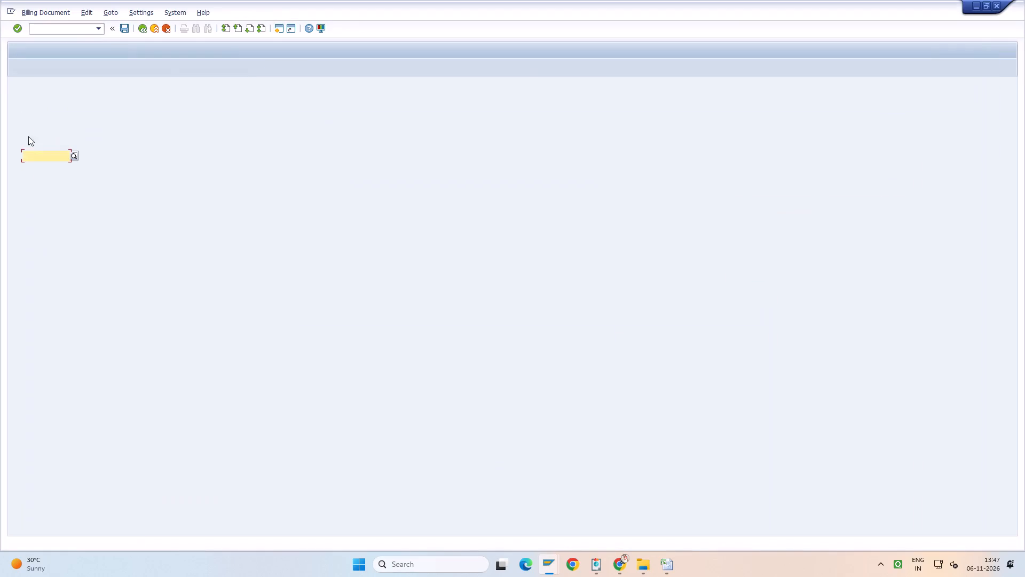
pyautogui.click(97, 21)
pyautogui.click(98, 26)
pyautogui.click(98, 43)
pyautogui.press('Return')
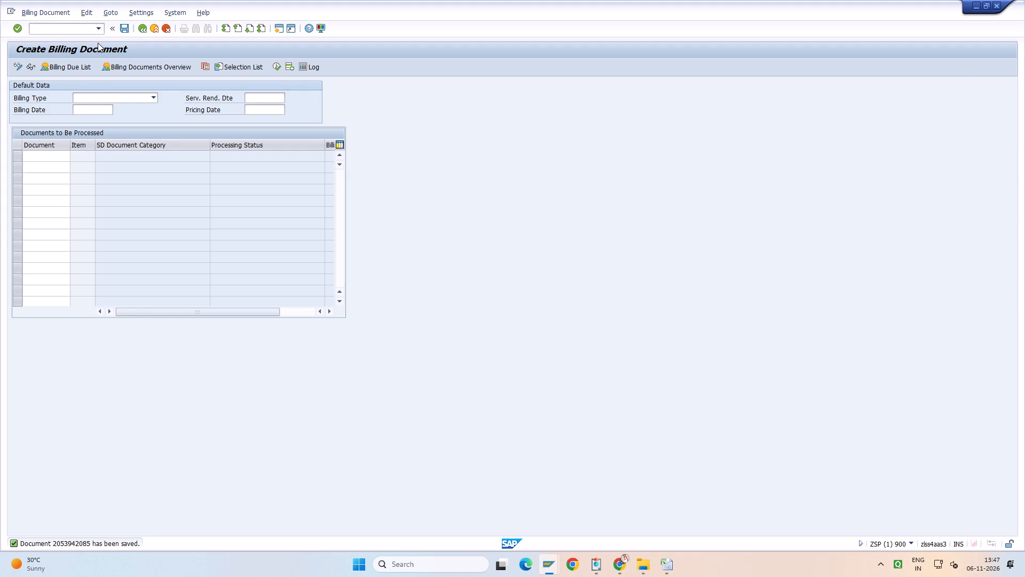
pyautogui.press('Return')
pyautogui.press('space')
pyautogui.press('Down')
pyautogui.press('Return')
pyautogui.press('Tab')
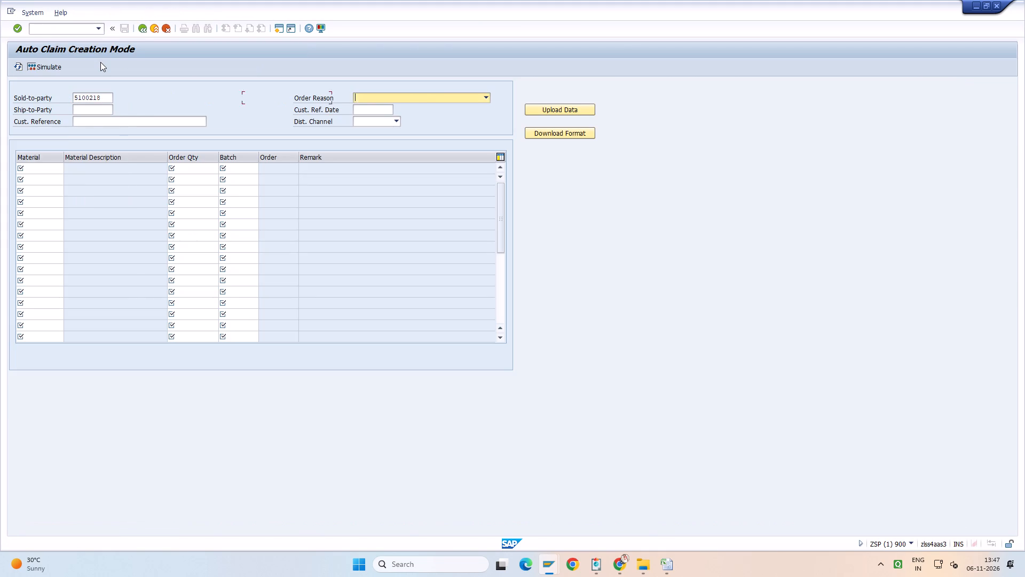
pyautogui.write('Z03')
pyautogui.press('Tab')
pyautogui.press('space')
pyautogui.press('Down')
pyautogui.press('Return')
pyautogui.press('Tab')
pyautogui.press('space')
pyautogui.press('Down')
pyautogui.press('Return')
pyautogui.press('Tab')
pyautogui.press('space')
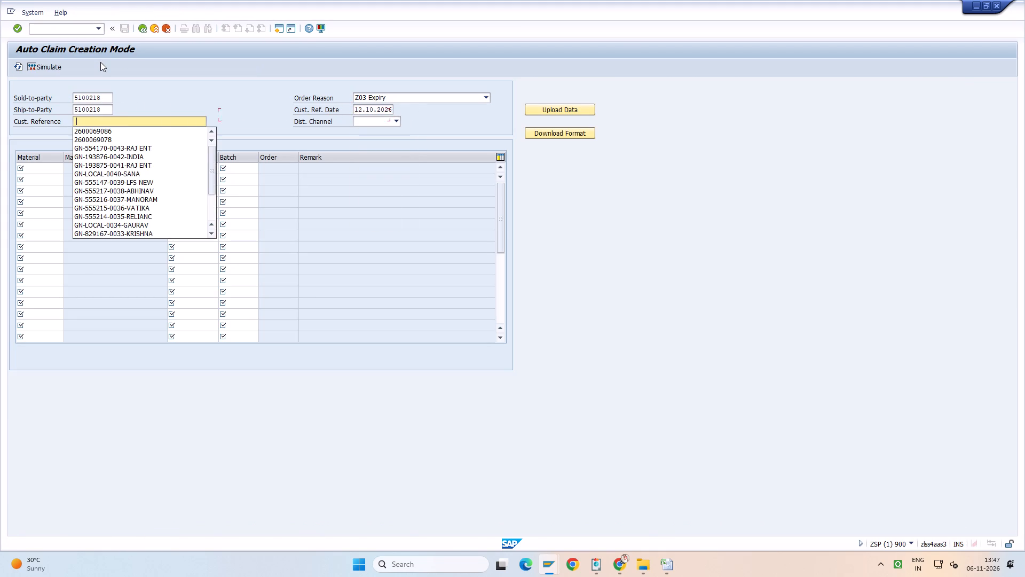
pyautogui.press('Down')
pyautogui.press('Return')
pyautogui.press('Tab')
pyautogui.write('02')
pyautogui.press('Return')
# Fill the first claim line with material 5032040, quantity 1 and batch I401243 from order item 320.
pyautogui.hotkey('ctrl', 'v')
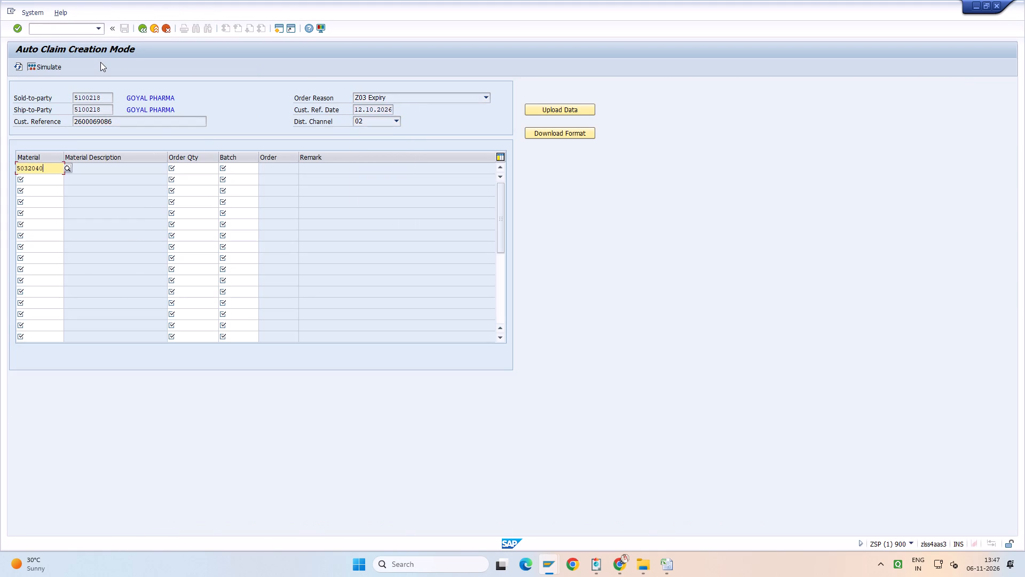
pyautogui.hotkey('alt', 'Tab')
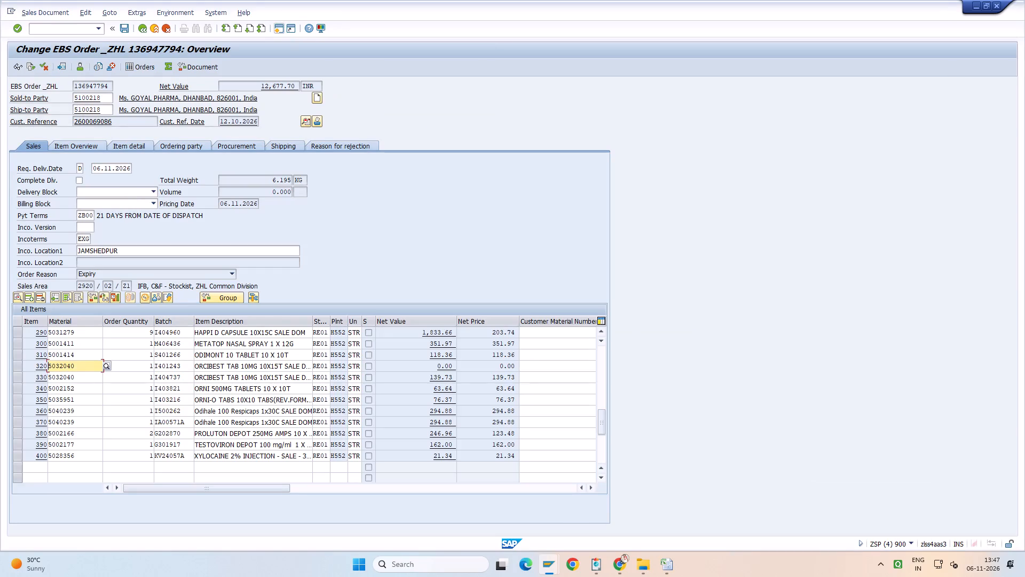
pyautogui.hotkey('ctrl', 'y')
pyautogui.moveTo(145, 365); pyautogui.dragTo(171, 367)
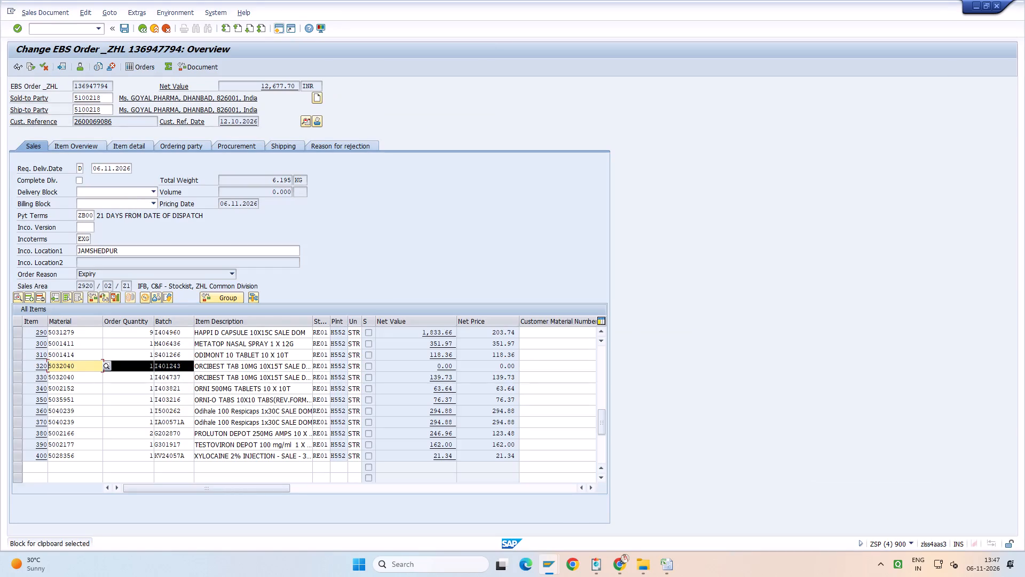
pyautogui.hotkey('ctrl', 'c')
pyautogui.hotkey('alt', 'Tab')
pyautogui.click(196, 169)
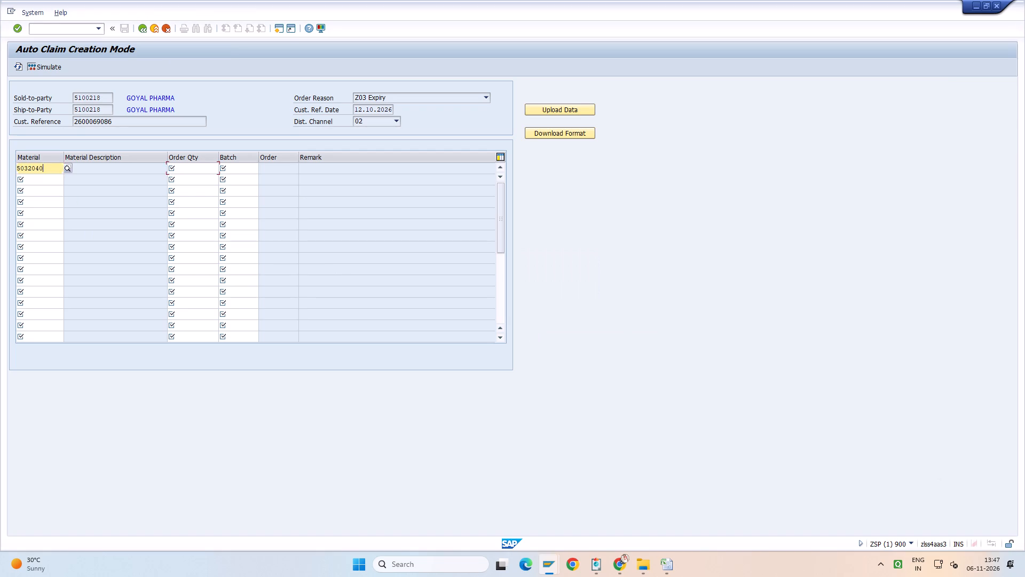
pyautogui.hotkey('ctrl', 'v')
# Replace the first claim line's batch with I404737, copied from order item 330.
pyautogui.hotkey('alt', 'Tab')
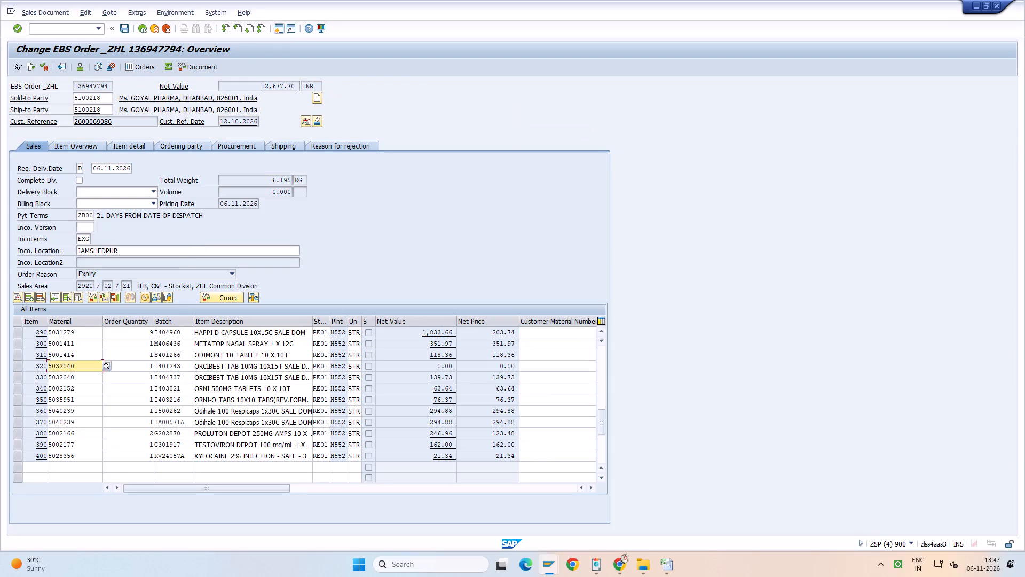
pyautogui.moveTo(187, 377); pyautogui.dragTo(152, 378)
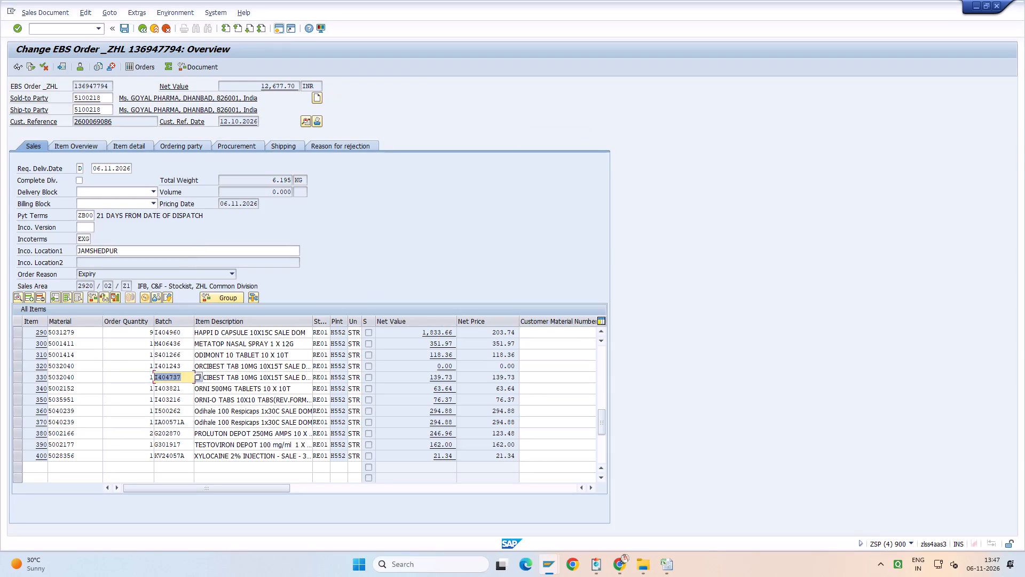
pyautogui.hotkey('ctrl', 'c')
pyautogui.hotkey('alt', 'Tab')
pyautogui.moveTo(250, 167); pyautogui.dragTo(223, 170)
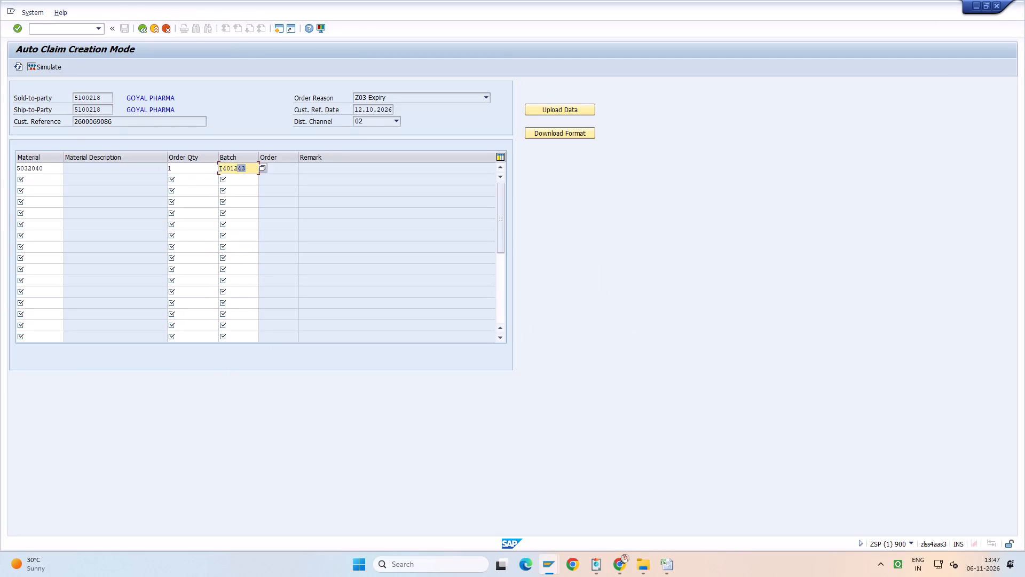
pyautogui.moveTo(223, 170); pyautogui.dragTo(197, 176)
pyautogui.hotkey('ctrl', 'v')
pyautogui.press('Return')
# Add material 5015300 with quantity 1 and batch I401637 from order item 260 as the second claim line.
pyautogui.click(48, 176)
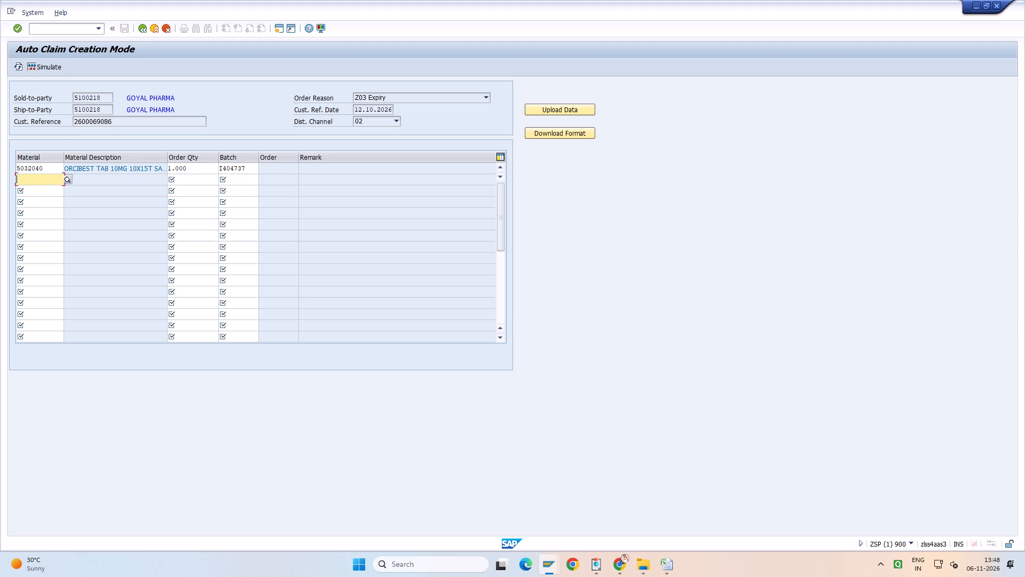
pyautogui.hotkey('alt', 'Tab')
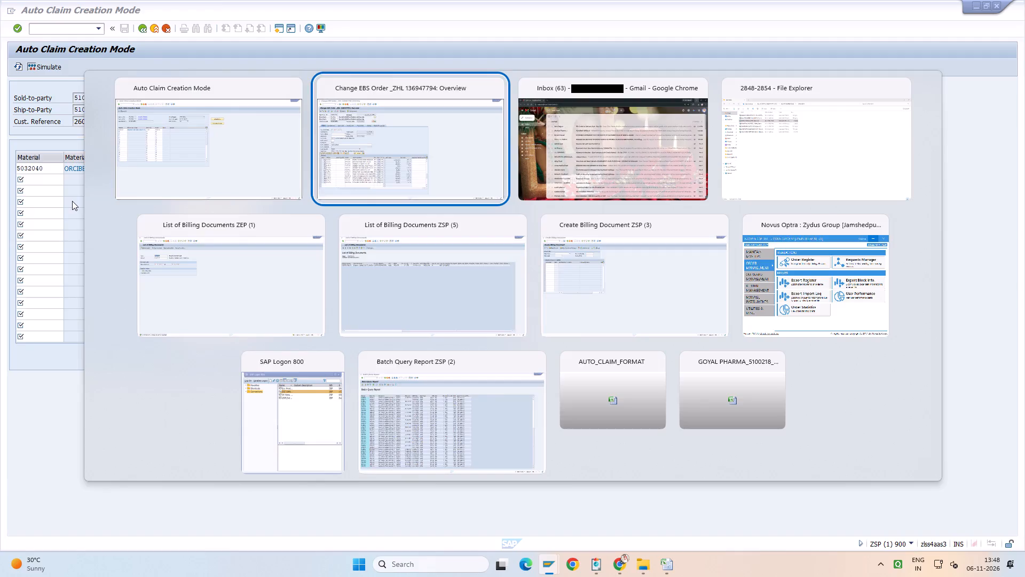
pyautogui.press('pageup')
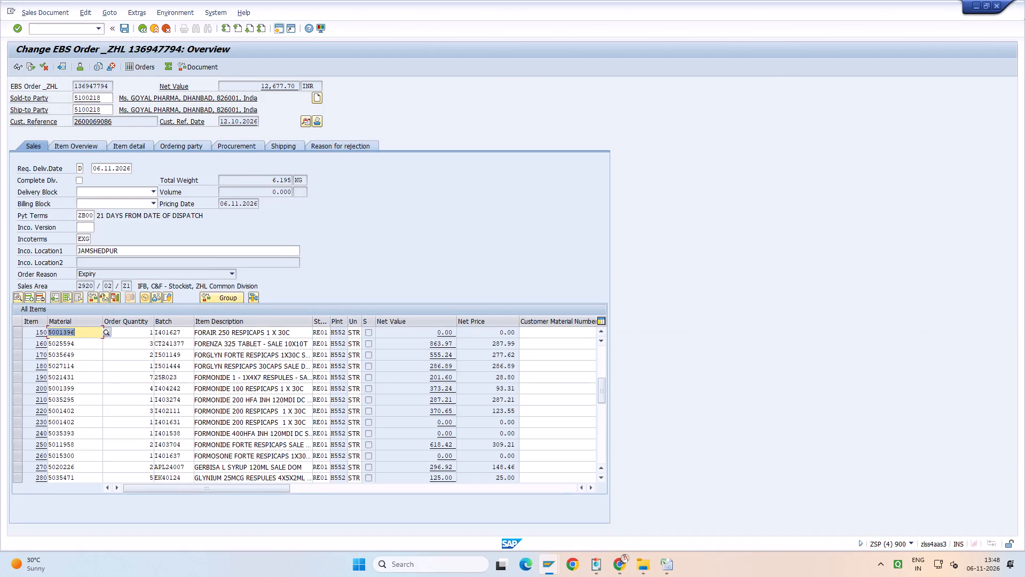
pyautogui.moveTo(83, 458); pyautogui.dragTo(46, 458)
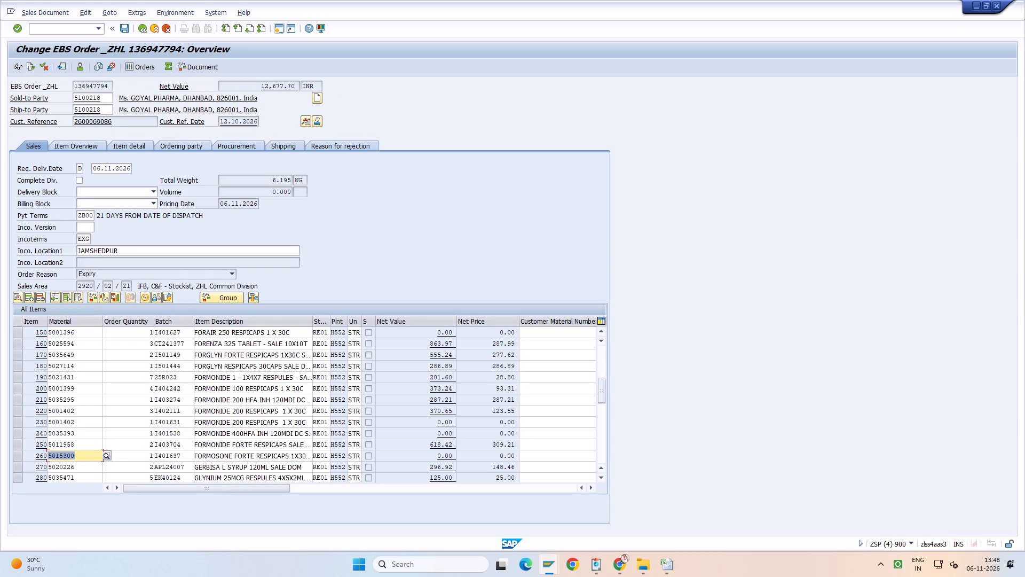
pyautogui.hotkey('ctrl', 'c')
pyautogui.hotkey('alt', 'Tab')
pyautogui.click(357, 181)
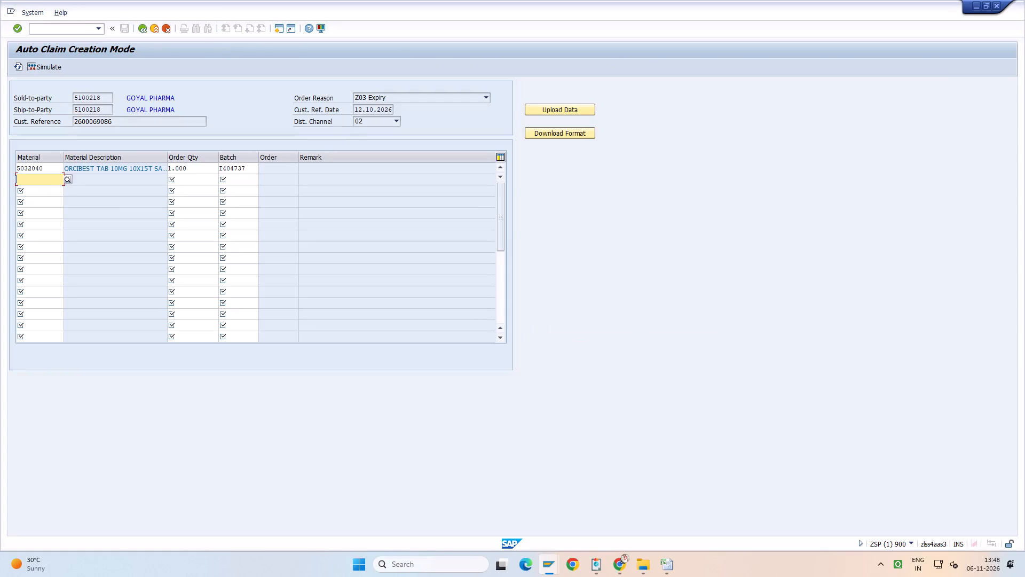
pyautogui.hotkey('ctrl', 'v')
pyautogui.hotkey('alt', 'Tab')
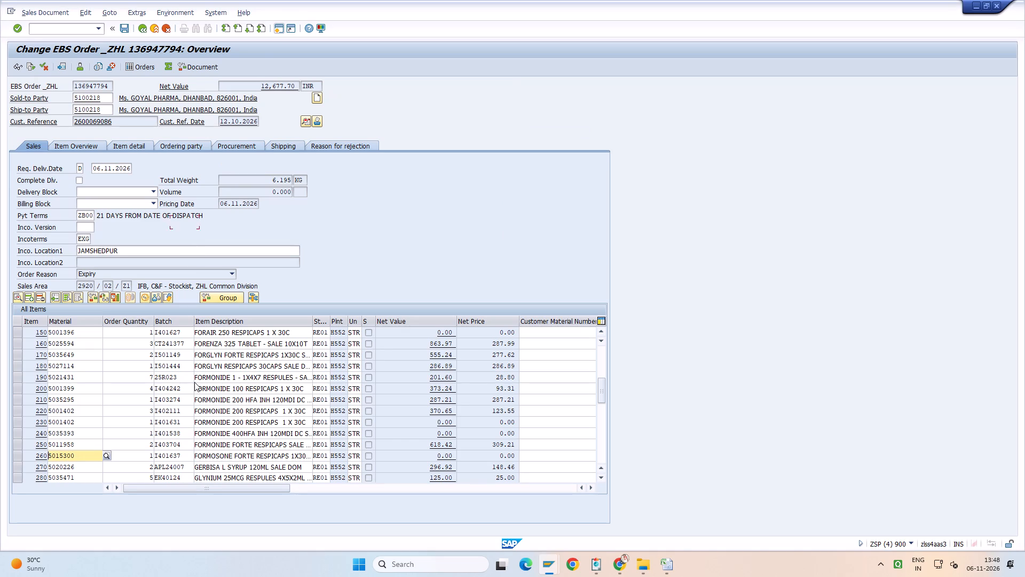
pyautogui.hotkey('ctrl', 'y')
pyautogui.moveTo(145, 454); pyautogui.dragTo(163, 457)
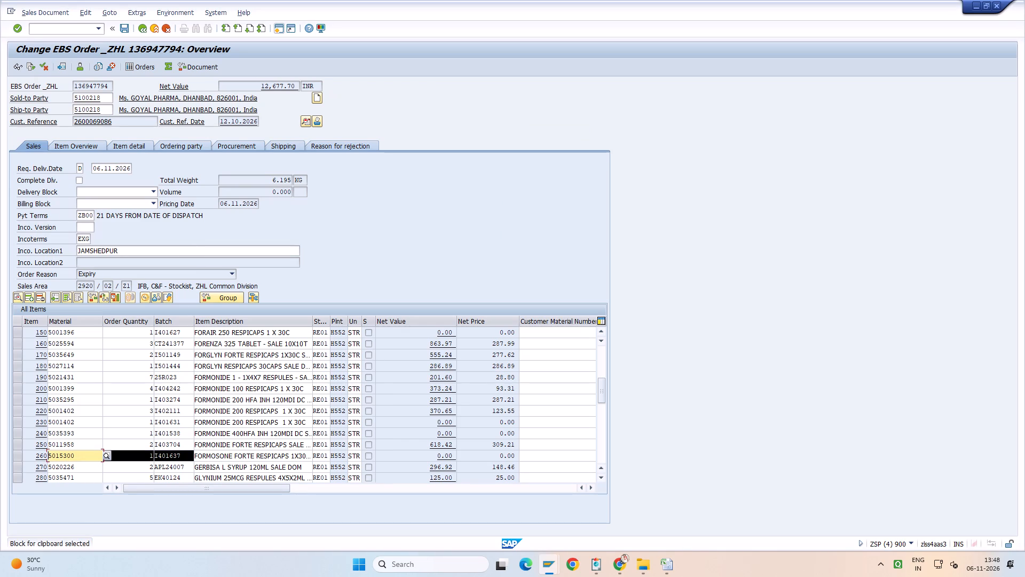
pyautogui.hotkey('ctrl', 'c')
pyautogui.hotkey('alt', 'Tab')
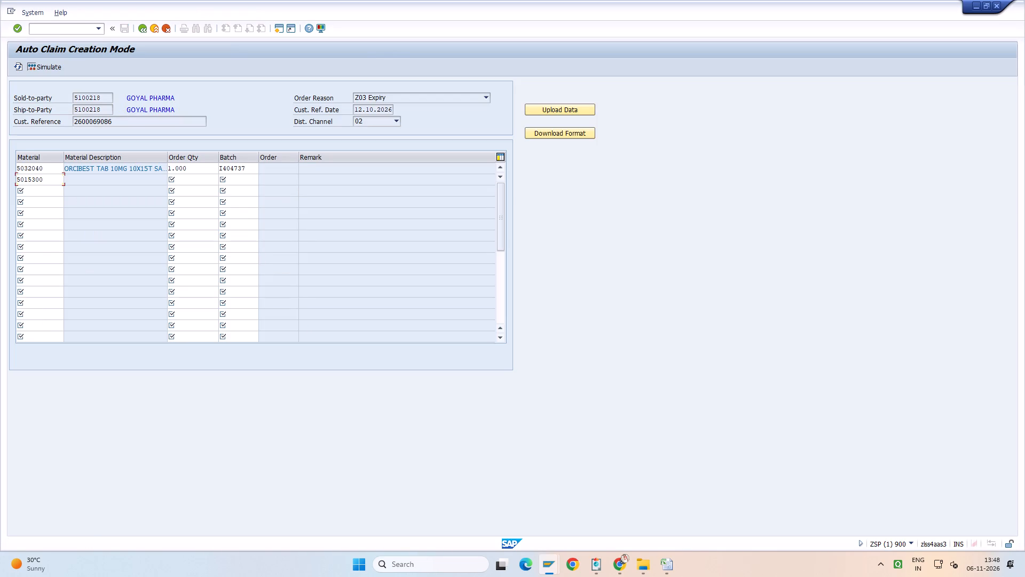
pyautogui.click(191, 180)
pyautogui.hotkey('ctrl', 'v')
pyautogui.press('Return')
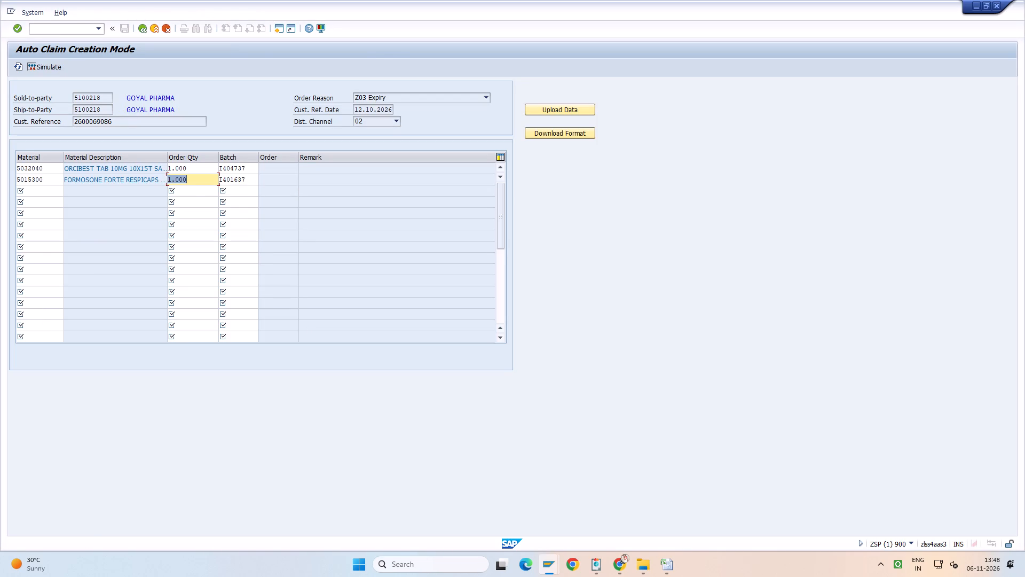
# Copy material 5015300 from the second claim line and reopen List of Billing Documents in the ZEP session.
pyautogui.moveTo(48, 181); pyautogui.dragTo(0, 186)
pyautogui.hotkey('ctrl', 'c')
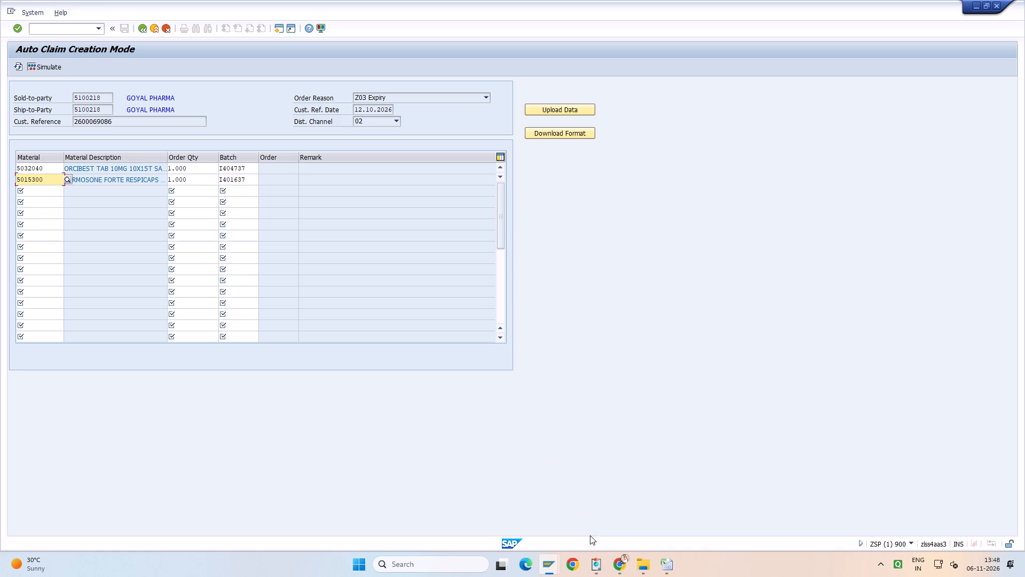
pyautogui.click(552, 557)
pyautogui.click(904, 508)
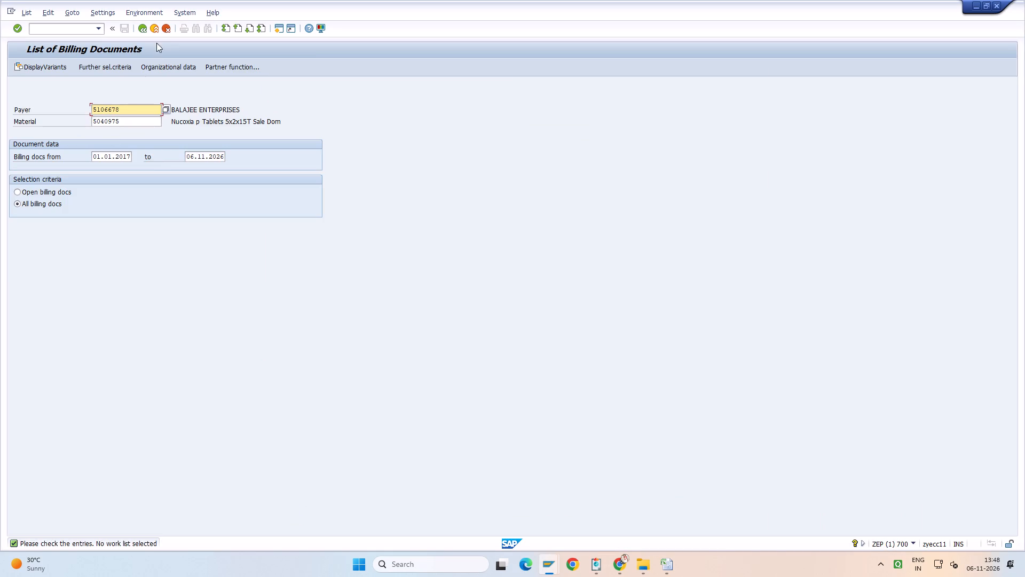
pyautogui.click(144, 32)
pyautogui.click(100, 27)
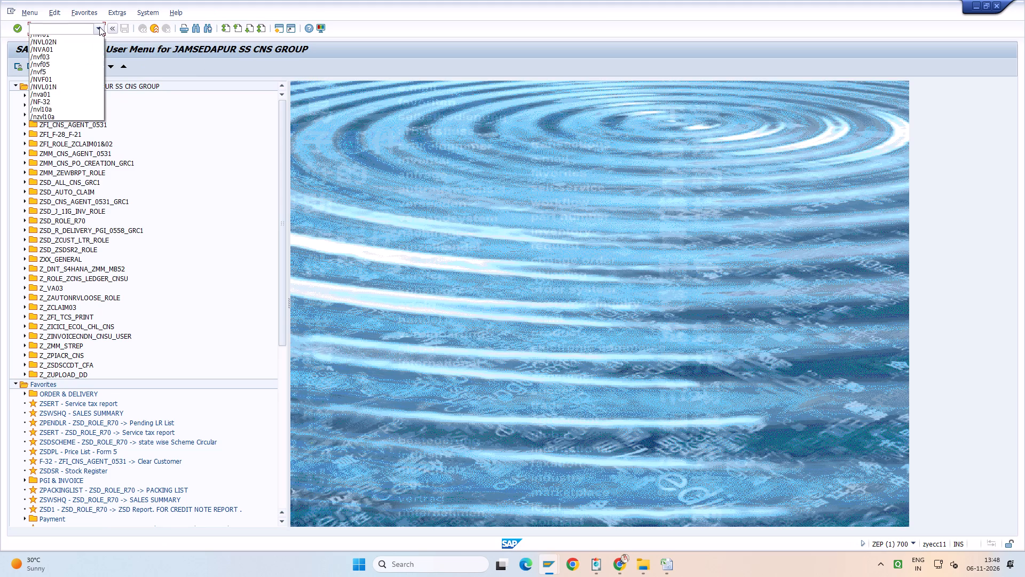
pyautogui.click(90, 90)
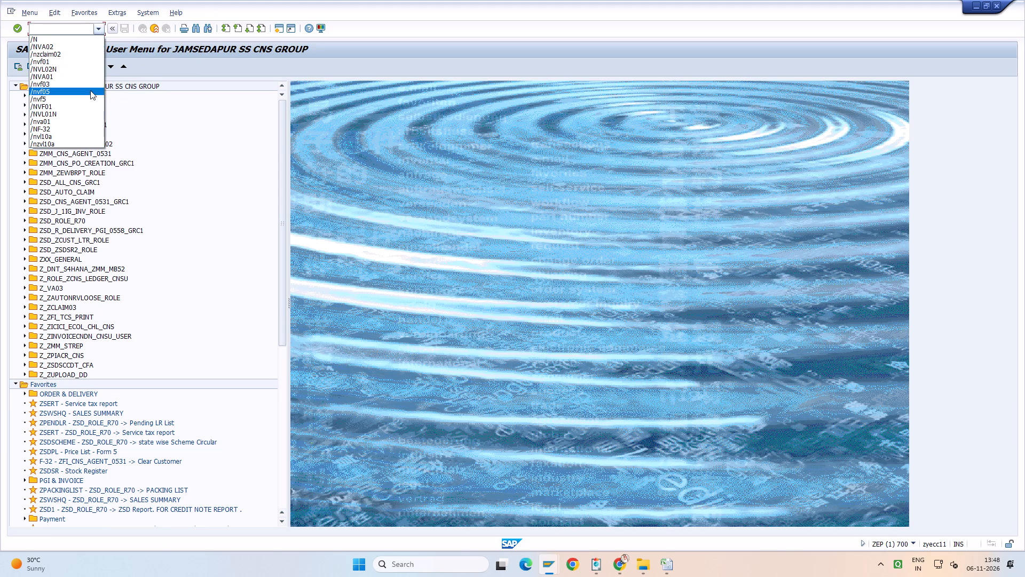
pyautogui.press('Return')
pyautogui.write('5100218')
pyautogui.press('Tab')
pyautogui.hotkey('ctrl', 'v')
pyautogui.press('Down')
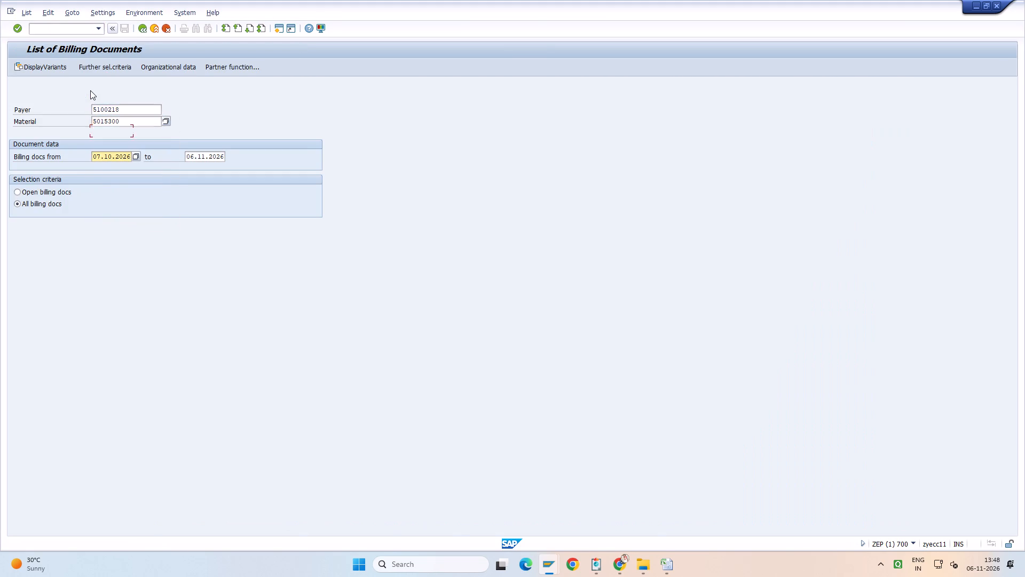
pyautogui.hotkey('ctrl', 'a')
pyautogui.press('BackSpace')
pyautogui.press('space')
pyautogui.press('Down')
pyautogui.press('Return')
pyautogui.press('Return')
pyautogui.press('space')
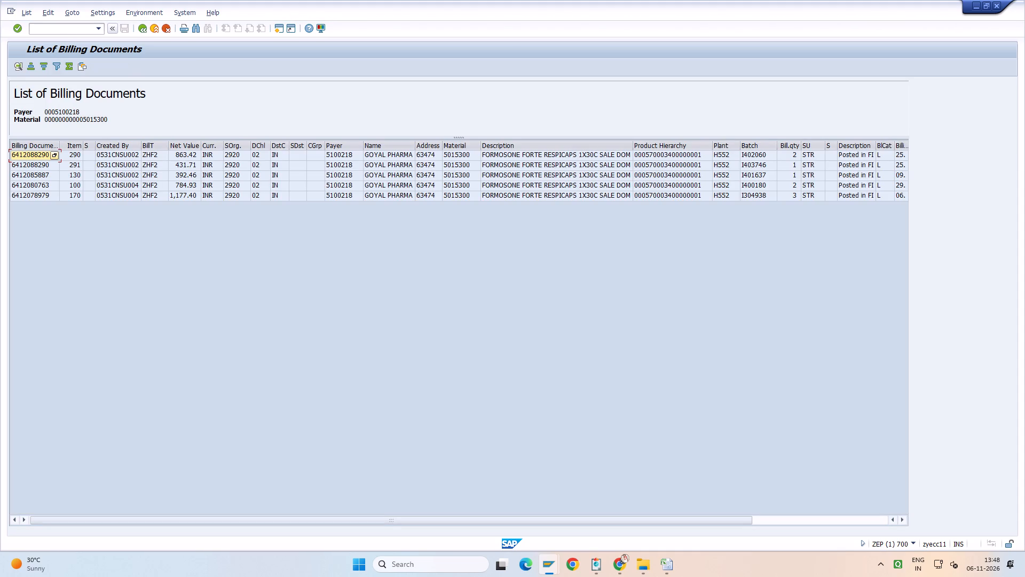
pyautogui.moveTo(411, 518); pyautogui.dragTo(732, 519)
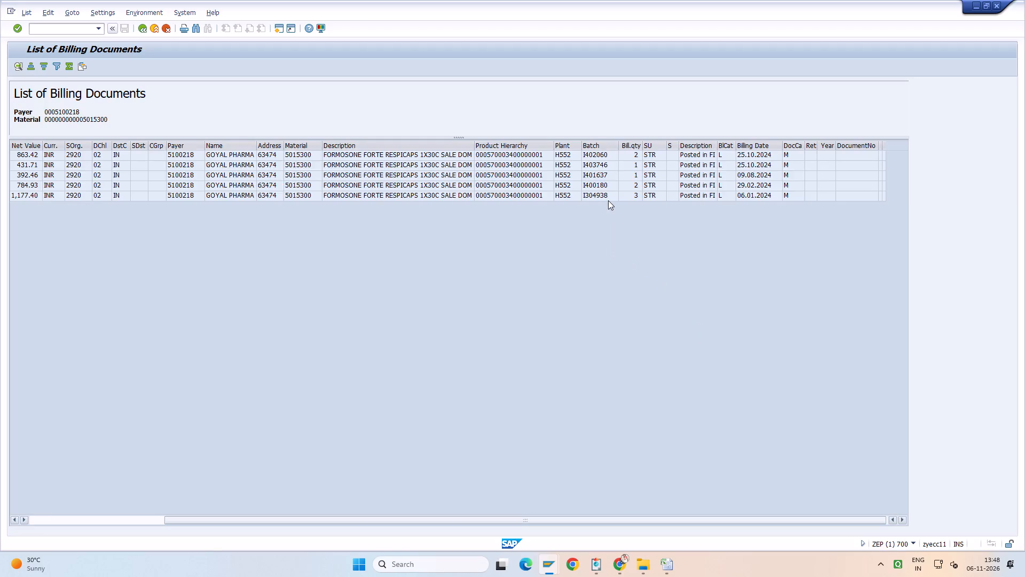
pyautogui.click(605, 173)
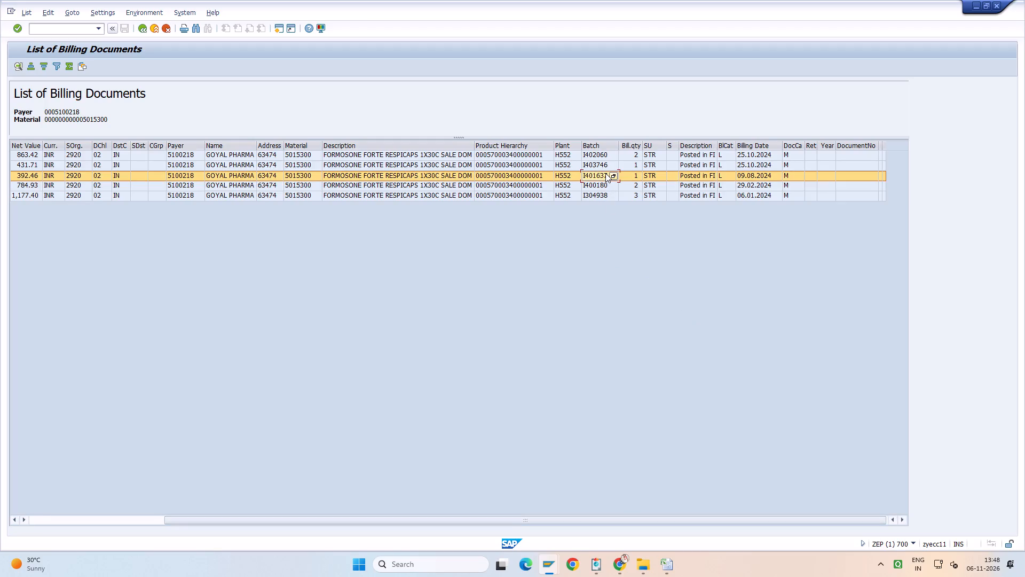
pyautogui.click(603, 166)
# Run the Batch Query Report for division 25 and material 5015300.
pyautogui.hotkey('alt', 'Tab')
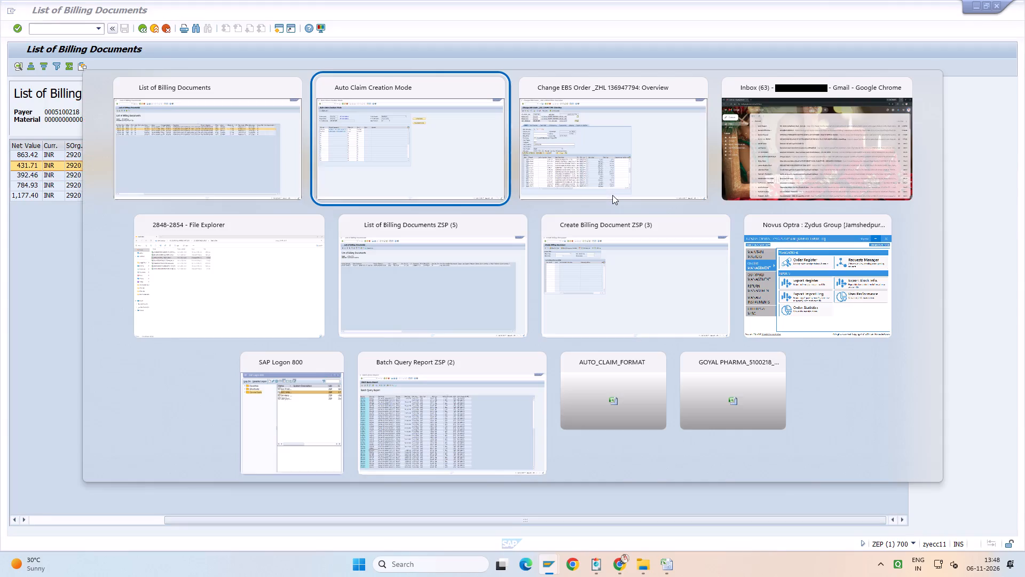
pyautogui.hotkey('alt', 'Down')
pyautogui.hotkey('alt', 'Down')
pyautogui.press('F3')
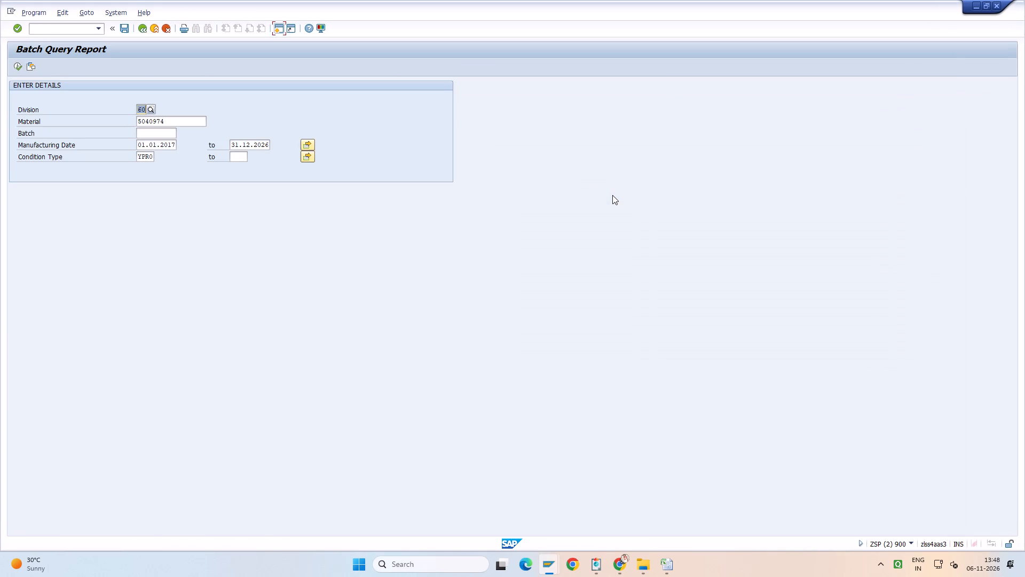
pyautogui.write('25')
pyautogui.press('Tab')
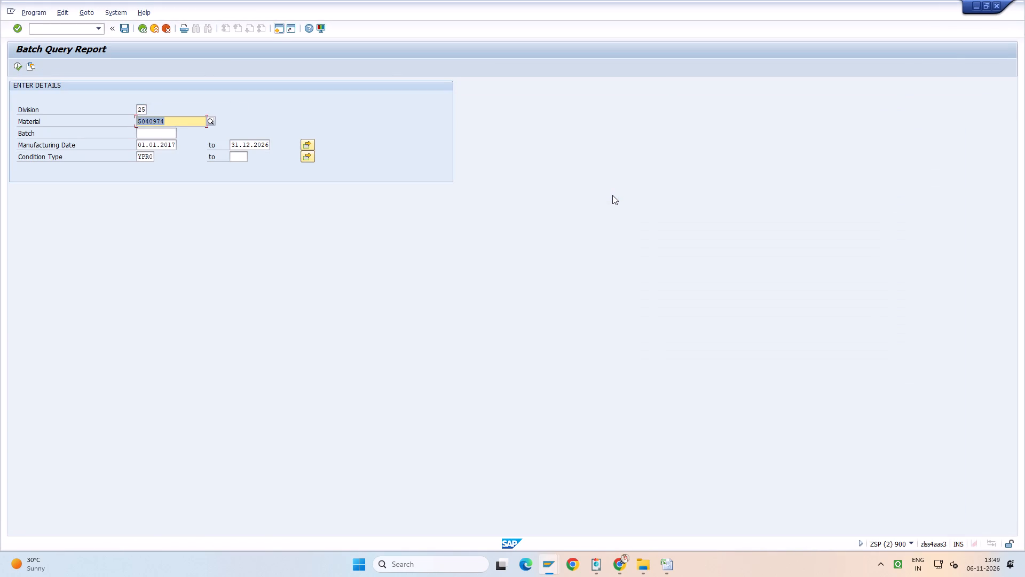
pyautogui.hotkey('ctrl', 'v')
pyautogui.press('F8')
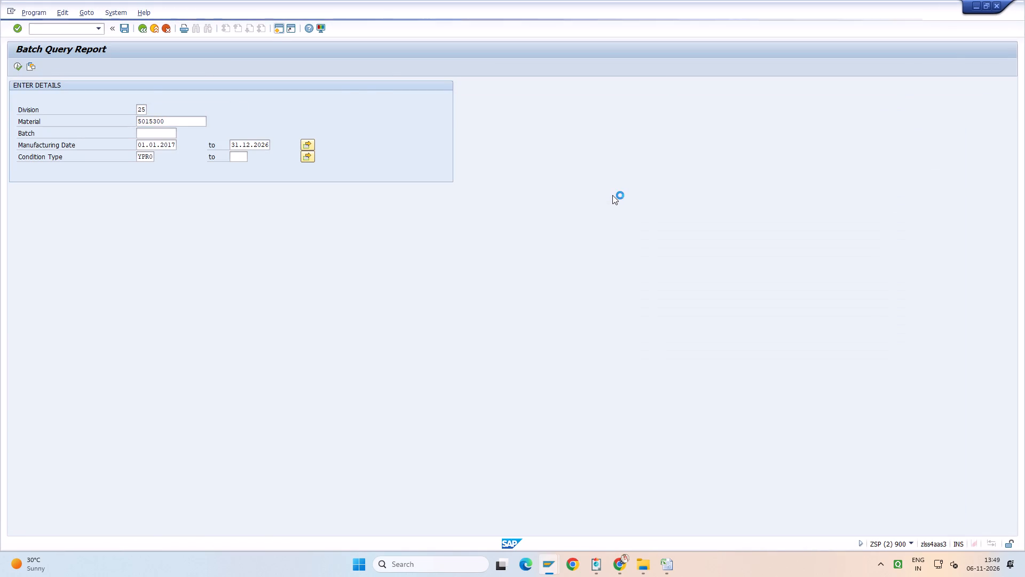
# Copy batch I403746 from the billing documents list and find it in the Batch NO column of the Batch Query Report.
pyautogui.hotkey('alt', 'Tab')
pyautogui.click(592, 167)
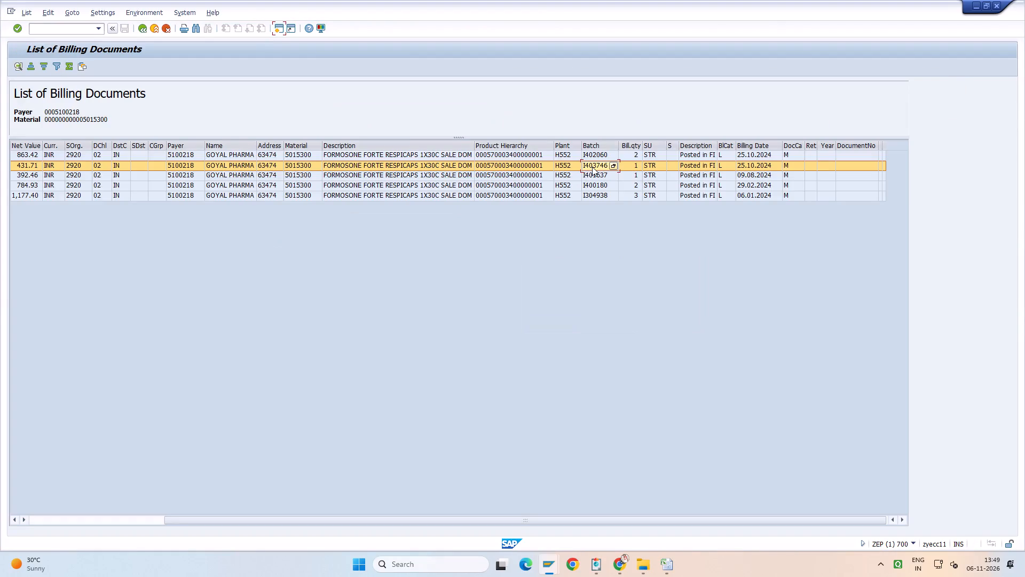
pyautogui.hotkey('ctrl', 'y')
pyautogui.hotkey('ctrl', 'c')
pyautogui.hotkey('alt', 'Tab')
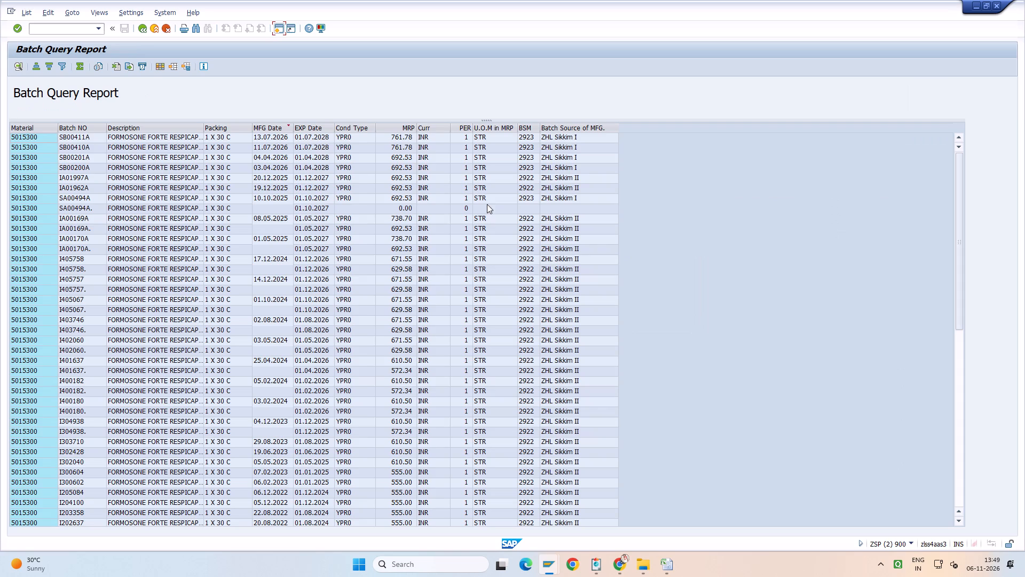
pyautogui.click(92, 128)
pyautogui.hotkey('ctrl', 'f')
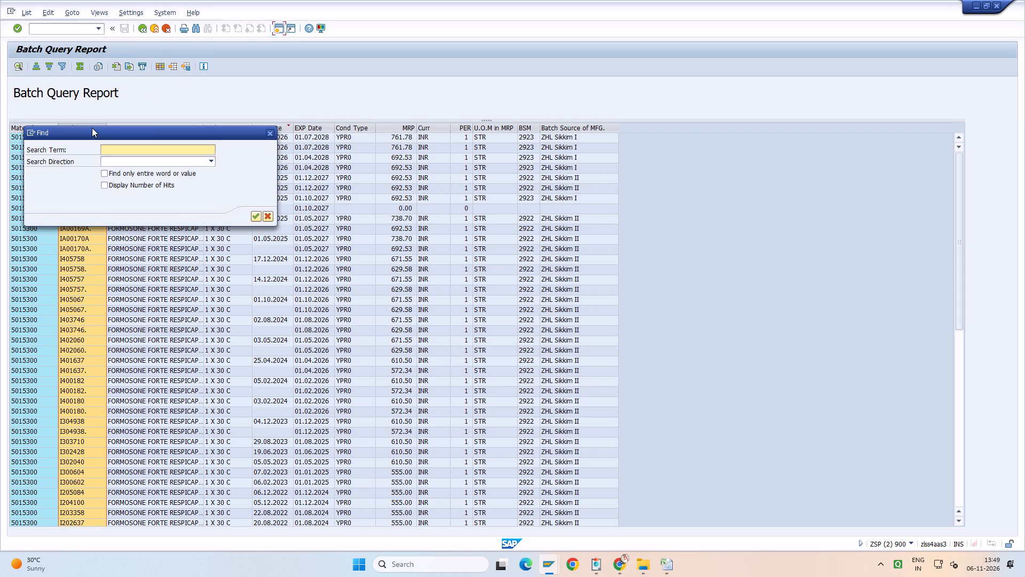
pyautogui.hotkey('ctrl', 'v')
pyautogui.press('Return')
pyautogui.moveTo(123, 128); pyautogui.dragTo(184, 269)
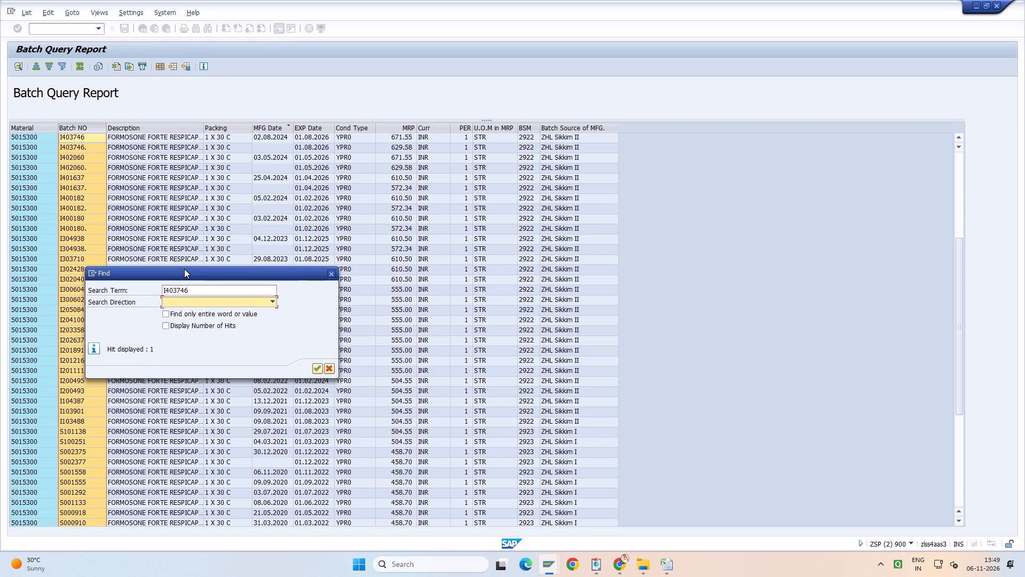
pyautogui.click(327, 273)
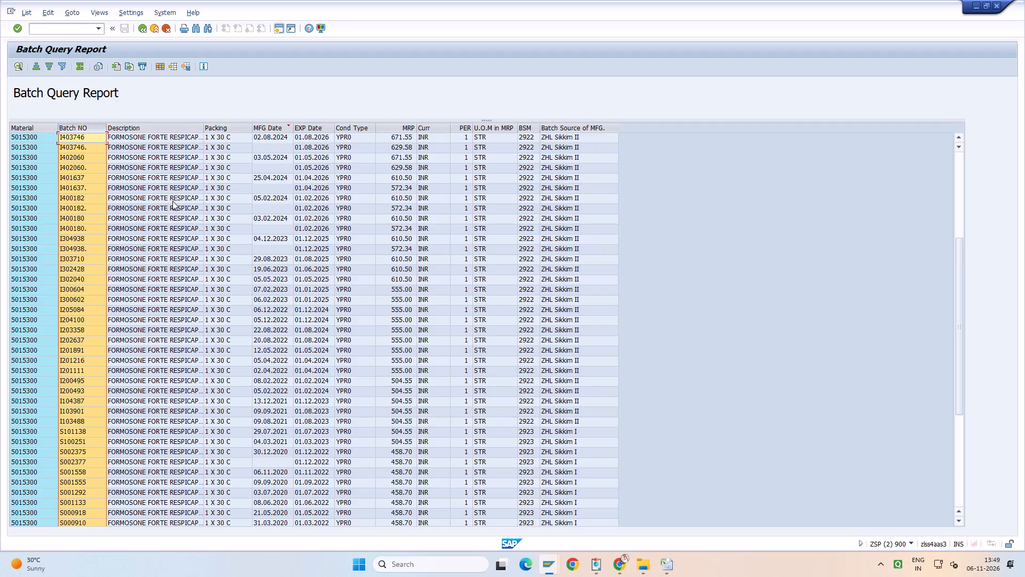
# Compare the second claim line's batch with the billing documents list and the Batch Query Report for material 5015300.
pyautogui.hotkey('alt', 'Tab')
pyautogui.hotkey('alt', 'Tab')
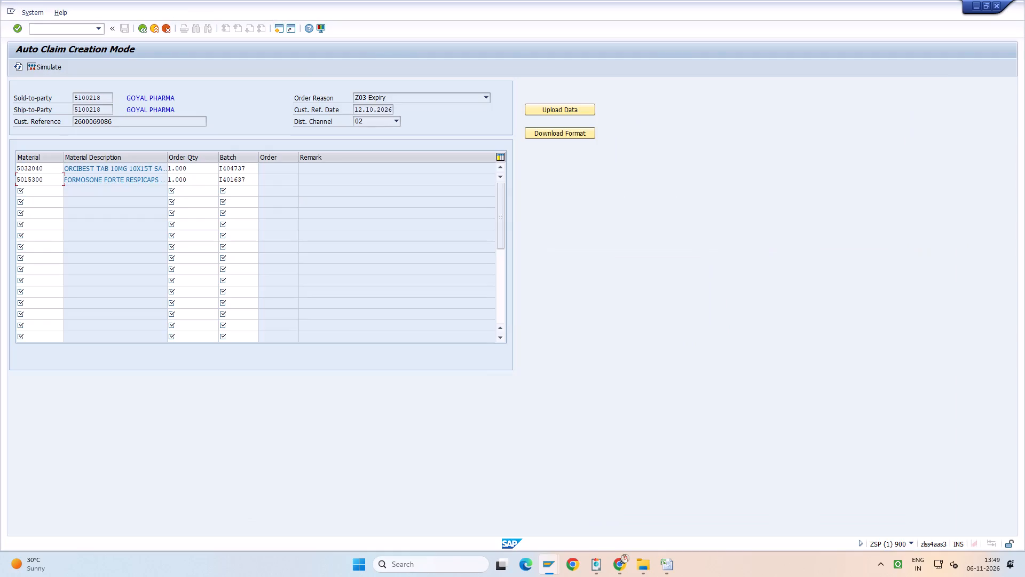
pyautogui.hotkey('alt', 'Tab')
pyautogui.hotkey('alt', 'Tab')
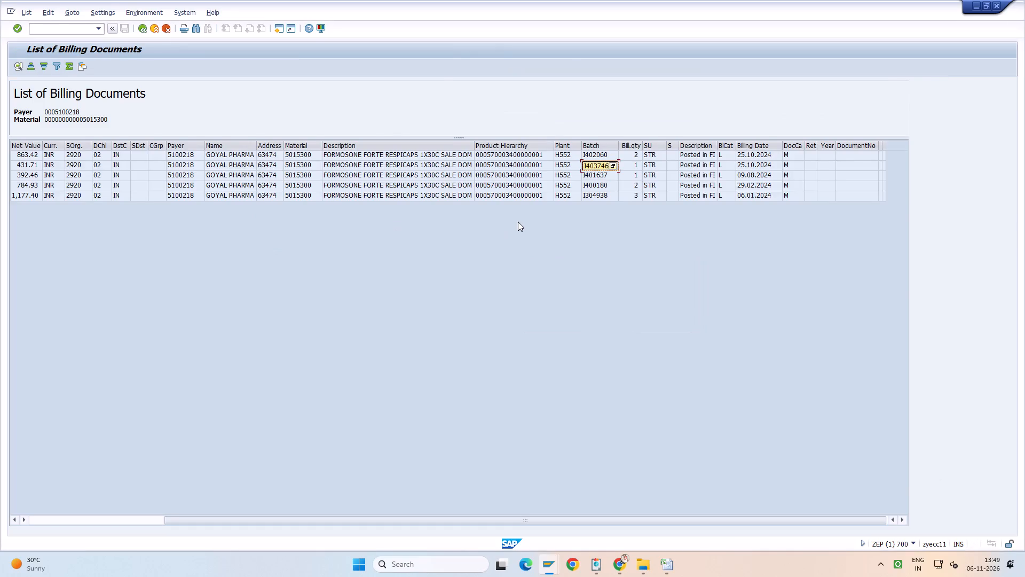
pyautogui.hotkey('alt', 'Tab')
pyautogui.hotkey('alt', 'Tab')
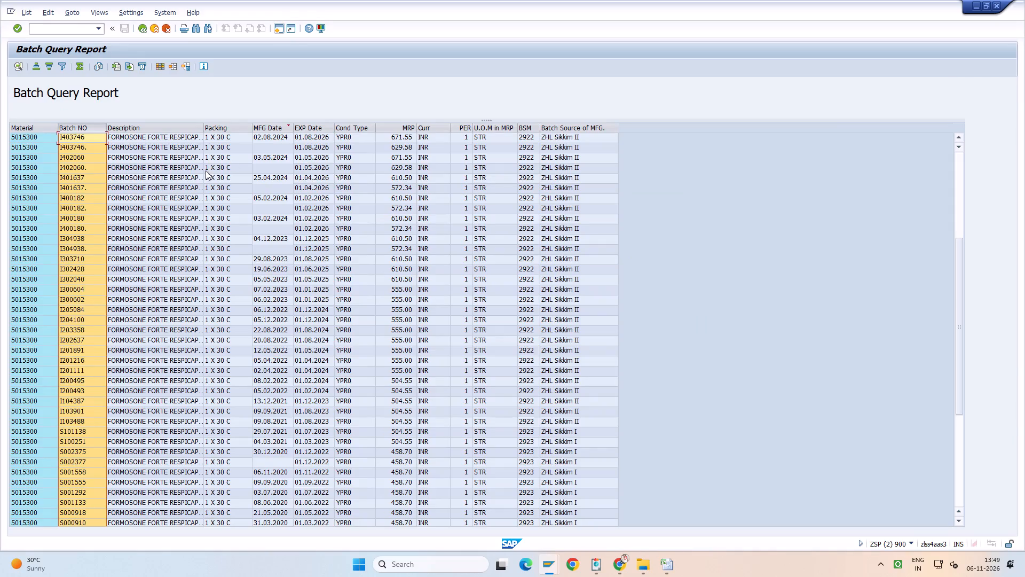
# Copy batch I402060 from the billing documents list and find it in the Batch NO column of the Batch Query Report.
pyautogui.hotkey('alt', 'Tab')
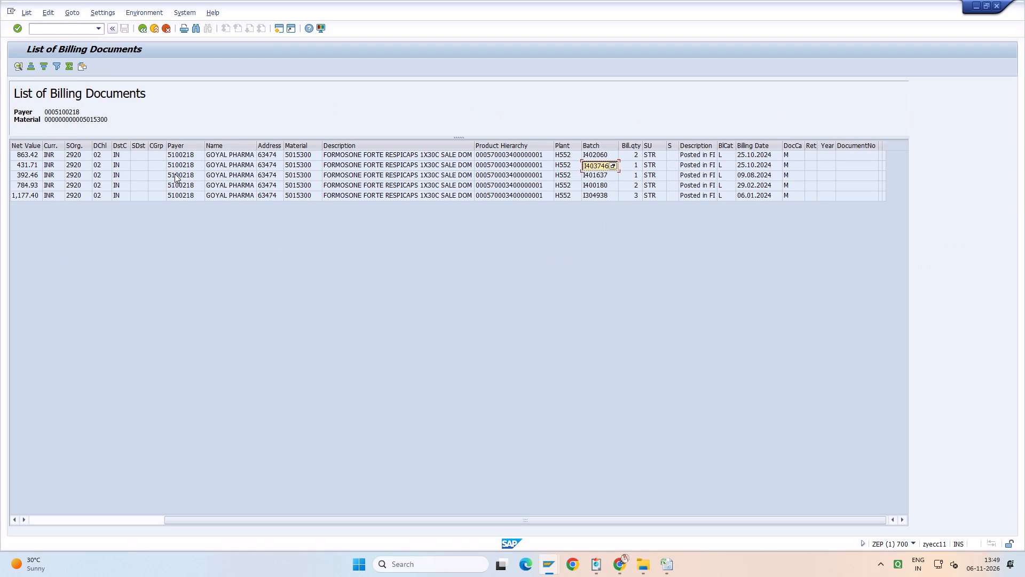
pyautogui.click(600, 155)
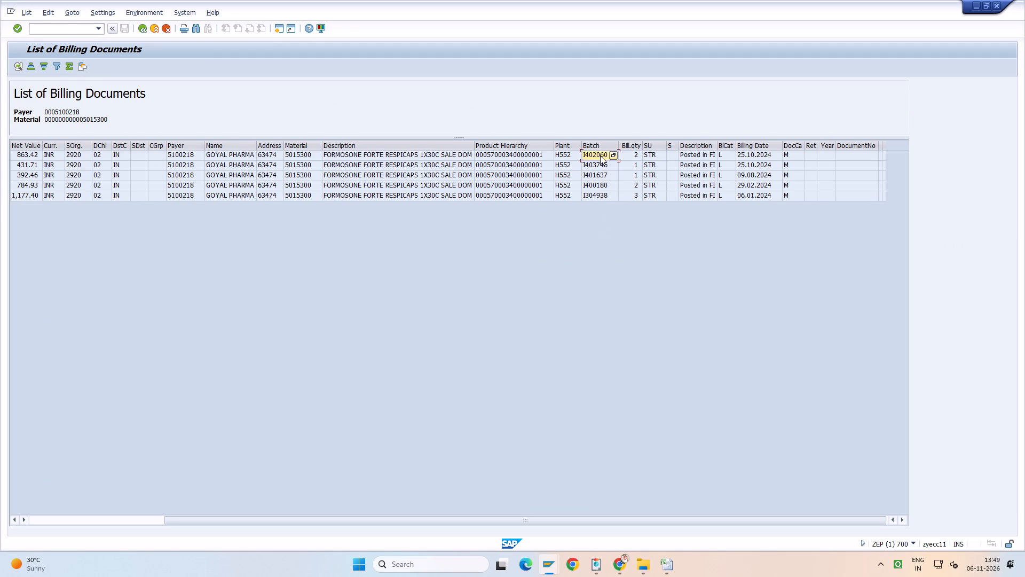
pyautogui.hotkey('ctrl', 'y')
pyautogui.hotkey('ctrl', 'c')
pyautogui.hotkey('alt', 'Tab')
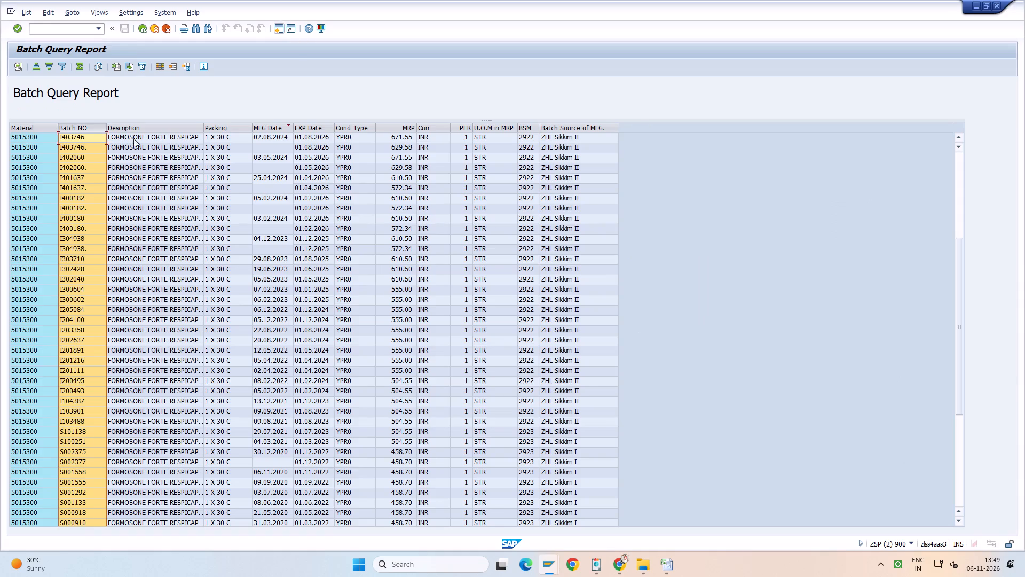
pyautogui.click(133, 125)
pyautogui.click(82, 128)
pyautogui.hotkey('ctrl', 'f')
pyautogui.hotkey('ctrl', 'v')
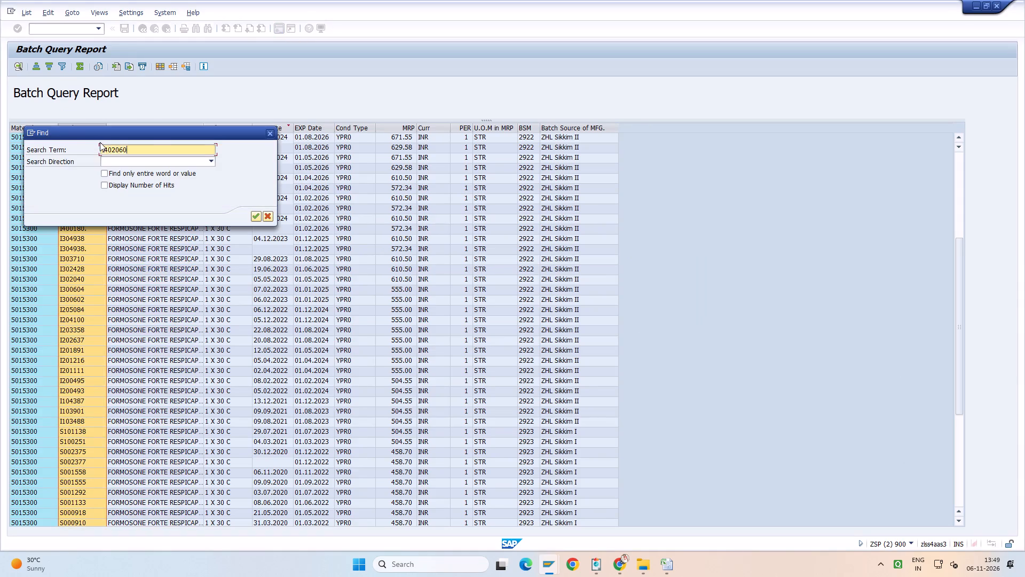
pyautogui.hotkey('ctrl', 'Return')
pyautogui.moveTo(144, 135); pyautogui.dragTo(178, 229)
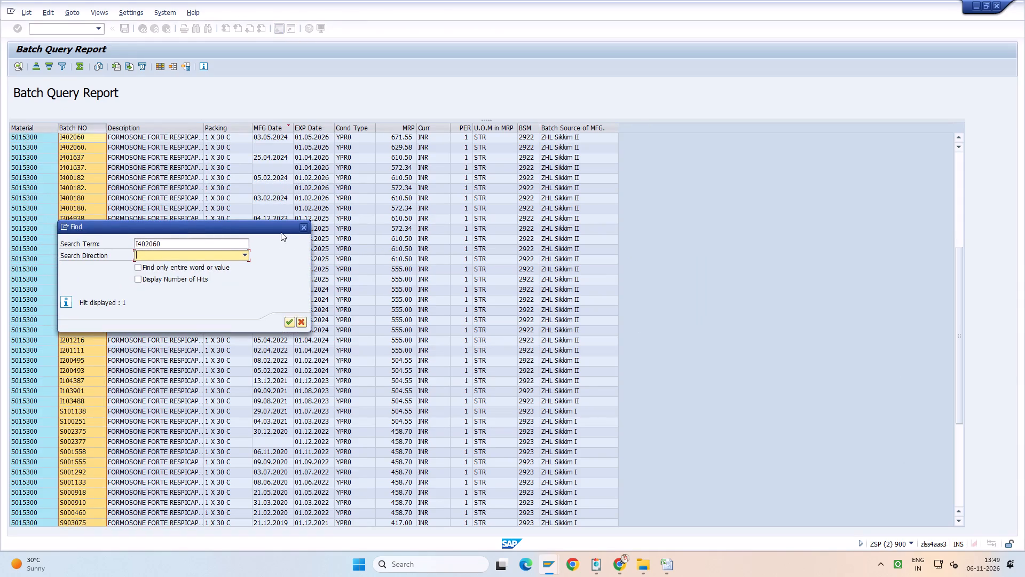
pyautogui.click(303, 227)
pyautogui.click(84, 141)
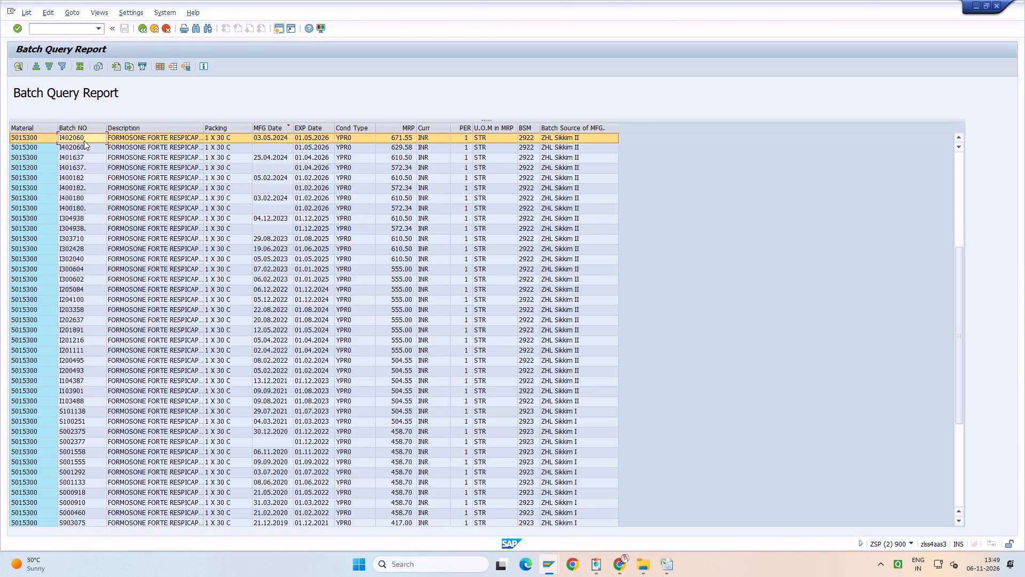
# Replace the batch of material 5015300 on the second claim line with I402060, copied from the Batch Query Report.
pyautogui.hotkey('ctrl', 'y')
pyautogui.hotkey('ctrl', 'c')
pyautogui.hotkey('alt', 'Tab')
pyautogui.hotkey('alt', 'Tab')
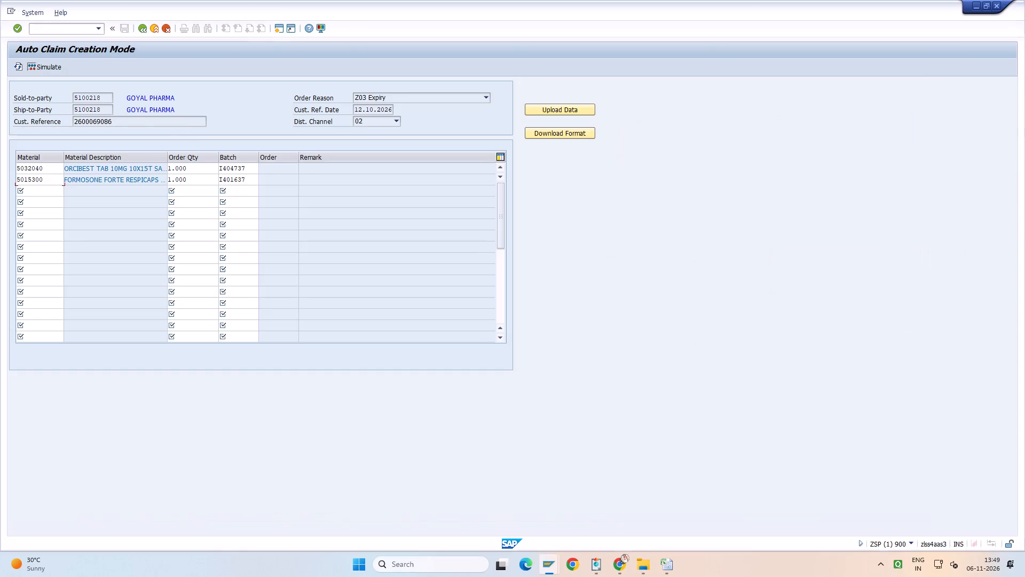
pyautogui.moveTo(249, 181); pyautogui.dragTo(198, 181)
pyautogui.hotkey('ctrl', 'v')
pyautogui.press('Return')
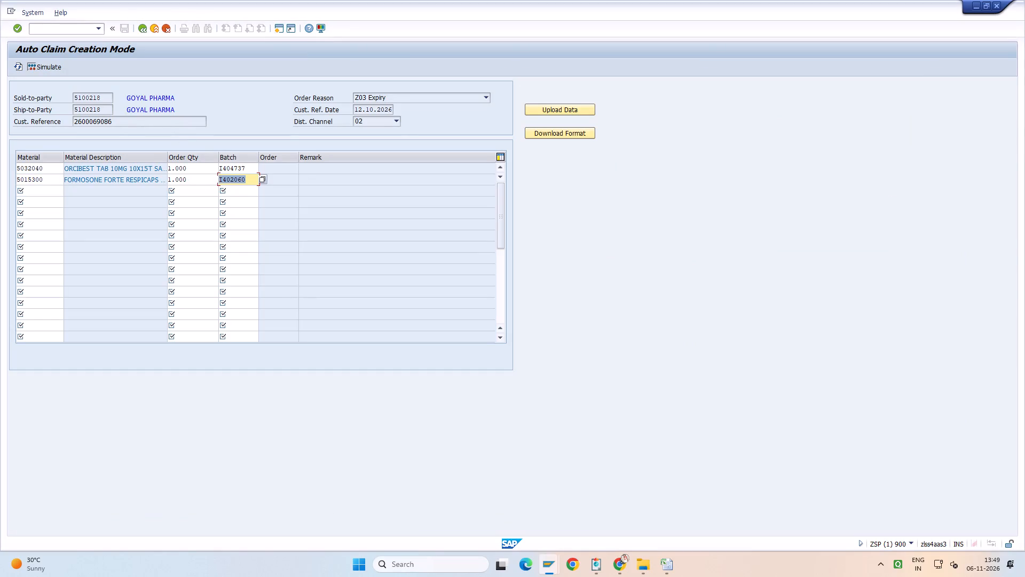
# Add material 5035393 with quantity 1 and batch I401538 from order item 240 as the third claim line.
pyautogui.hotkey('alt', 'Tab')
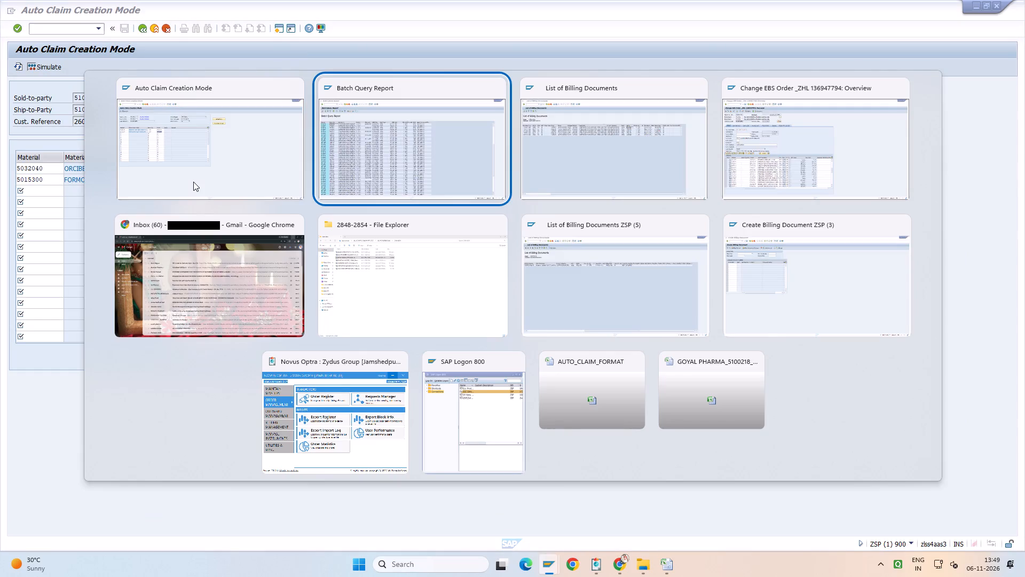
pyautogui.hotkey('alt', 'Tab')
pyautogui.hotkey('alt', 'Tab')
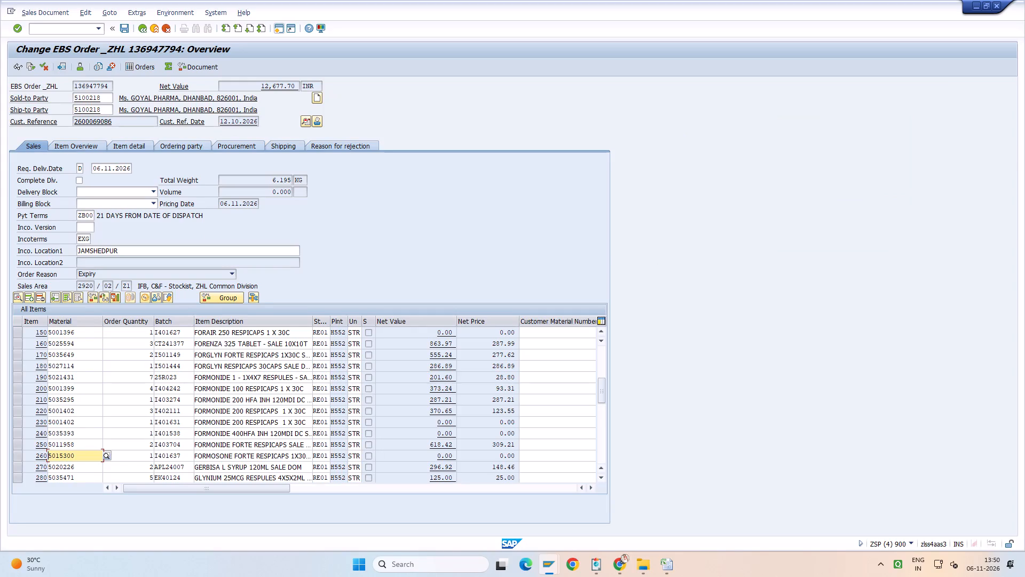
pyautogui.moveTo(77, 435); pyautogui.dragTo(22, 437)
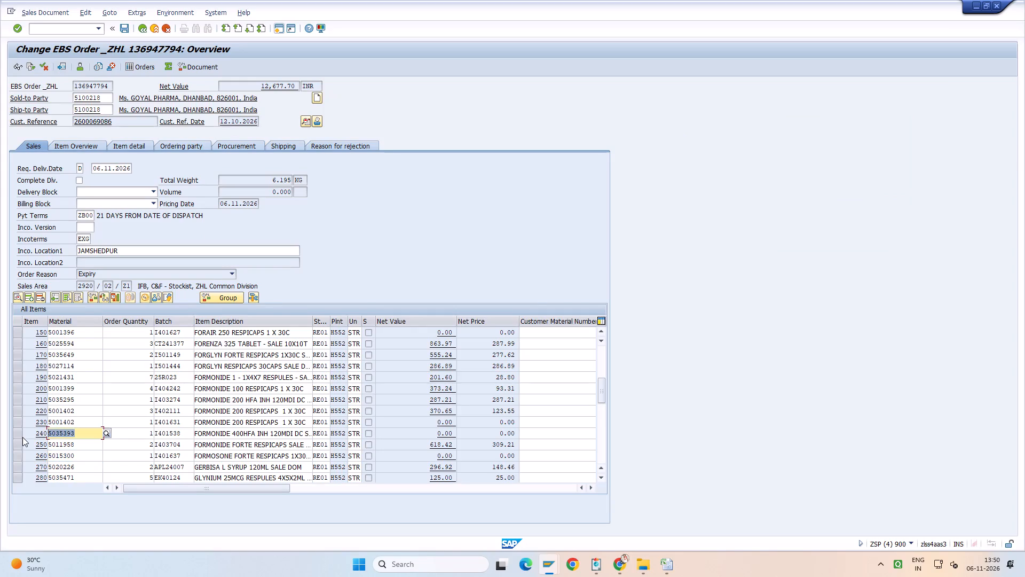
pyautogui.hotkey('ctrl', 'c')
pyautogui.hotkey('alt', 'Tab')
pyautogui.click(42, 192)
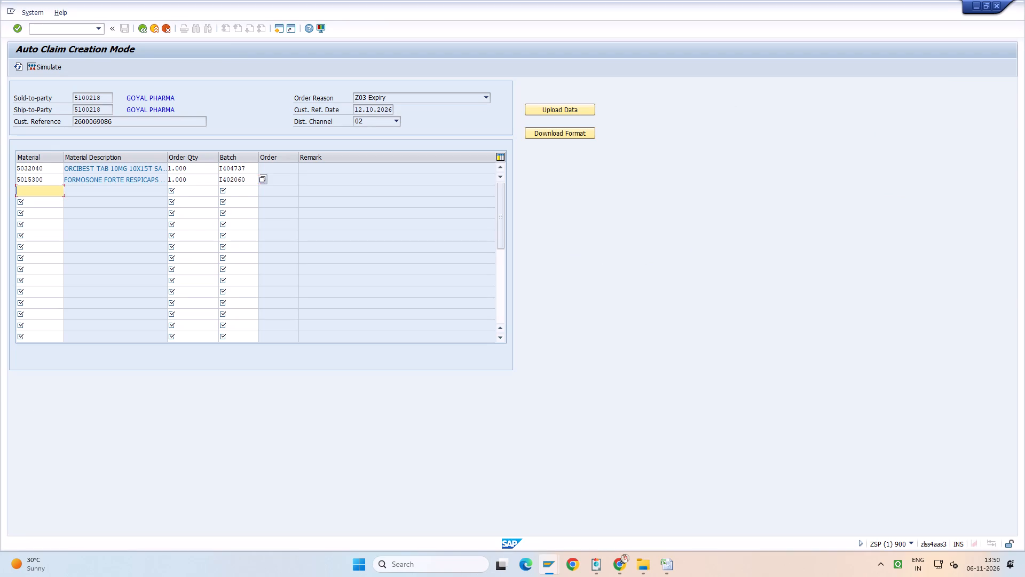
pyautogui.hotkey('ctrl', 'v')
pyautogui.hotkey('alt', 'Tab')
pyautogui.hotkey('ctrl', 'y')
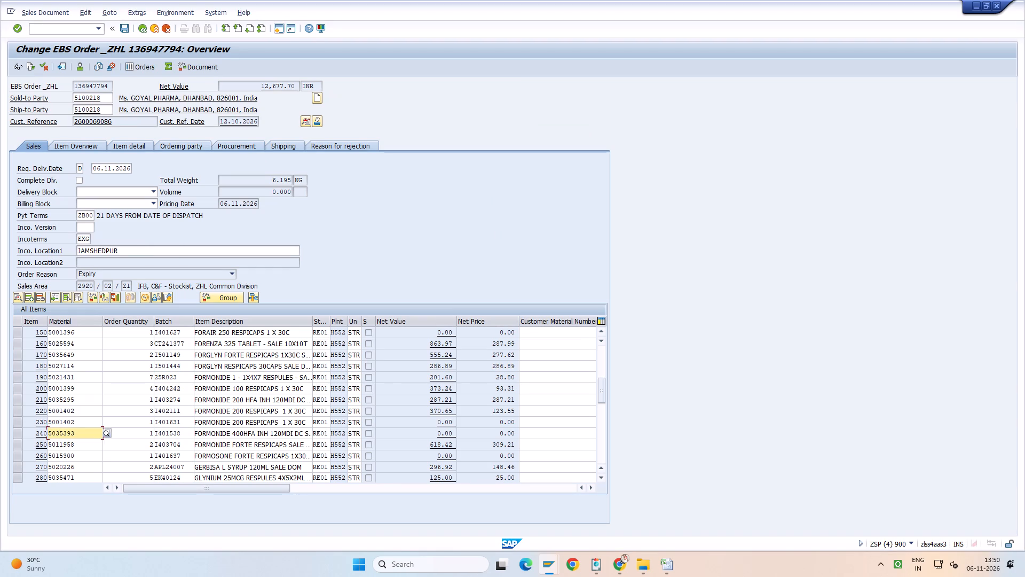
pyautogui.moveTo(143, 432); pyautogui.dragTo(177, 433)
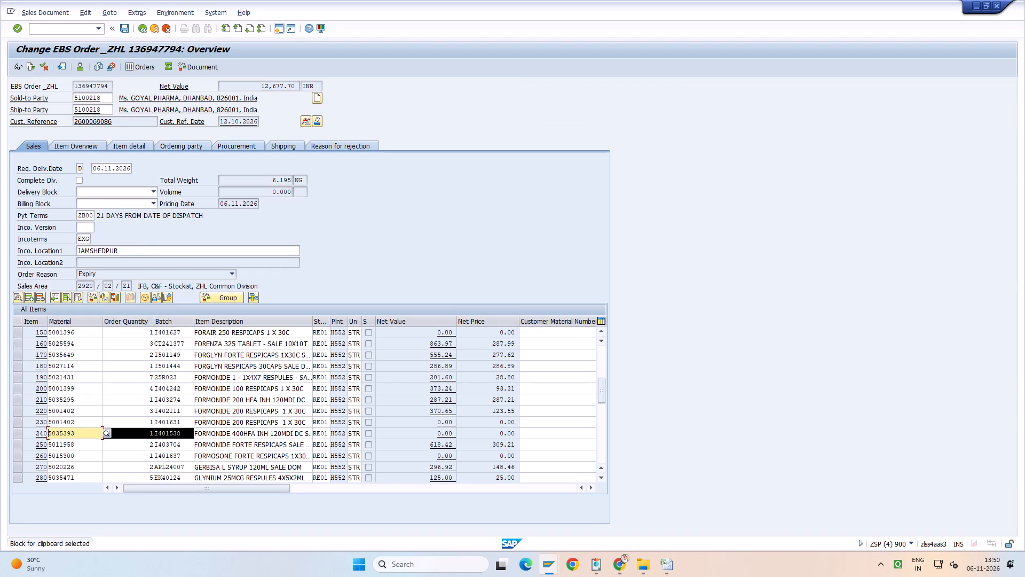
pyautogui.hotkey('ctrl', 'c')
pyautogui.hotkey('alt', 'Tab')
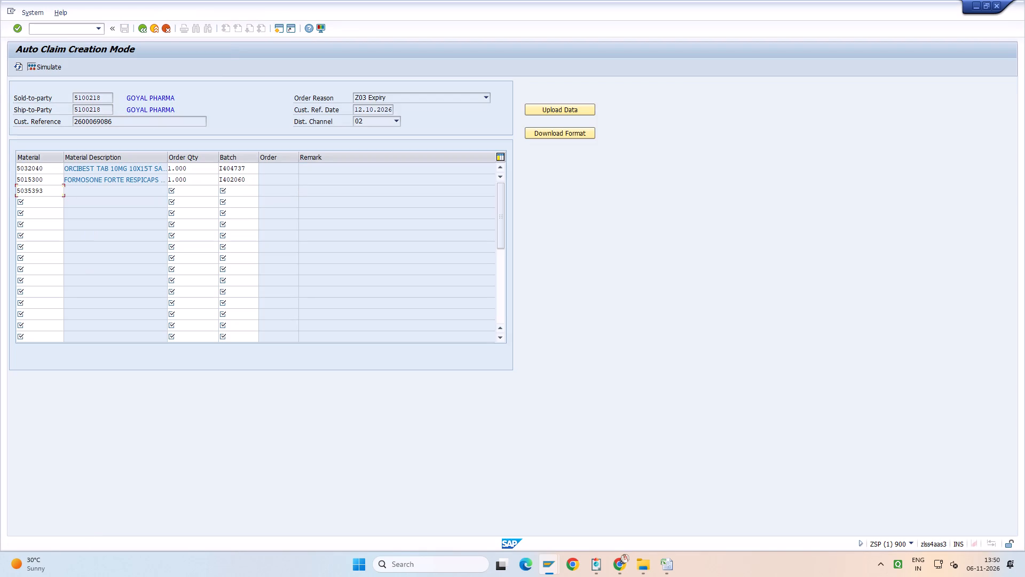
pyautogui.click(190, 192)
pyautogui.hotkey('ctrl', 'v')
pyautogui.press('Return')
pyautogui.moveTo(50, 190); pyautogui.dragTo(0, 195)
pyautogui.hotkey('ctrl', 'c')
pyautogui.hotkey('alt', 'Tab')
pyautogui.hotkey('alt', 'Tab')
pyautogui.hotkey('alt', 'Tab')
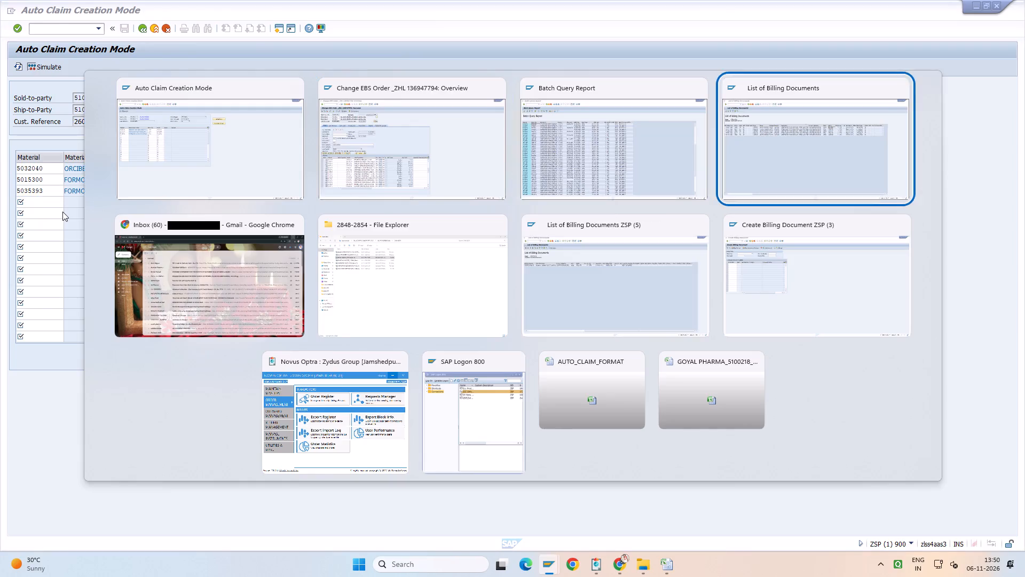
pyautogui.press('F3')
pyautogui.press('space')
pyautogui.press('Down')
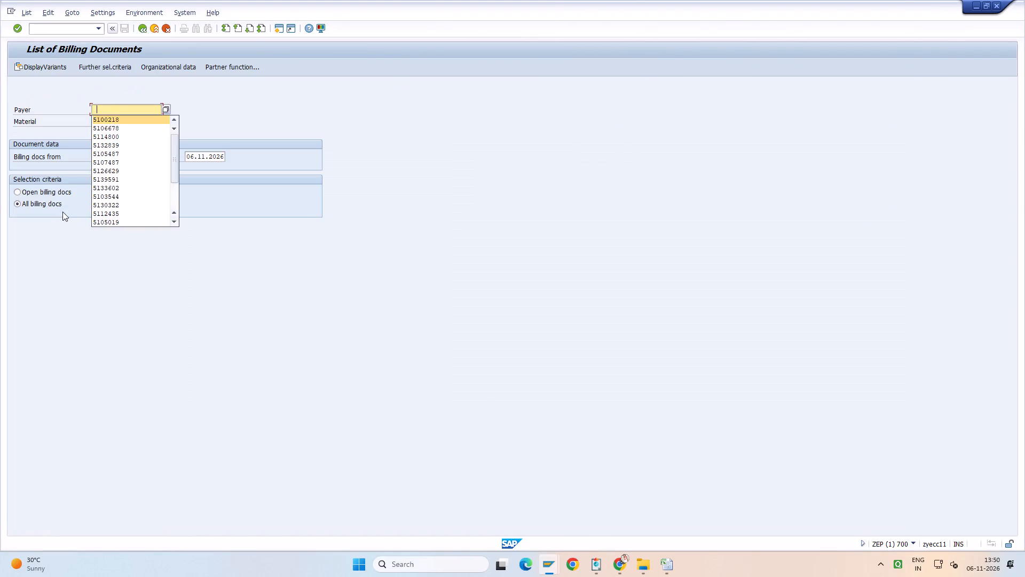
pyautogui.press('Return')
pyautogui.press('Tab')
pyautogui.hotkey('ctrl', 'v')
pyautogui.press('Down')
pyautogui.hotkey('ctrl', 'a')
pyautogui.press('BackSpace')
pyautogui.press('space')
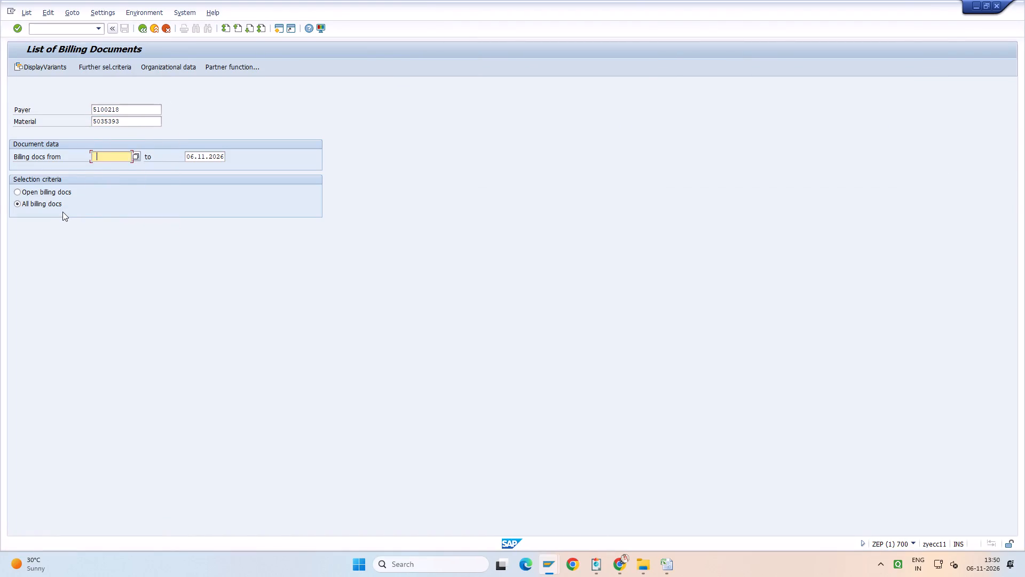
pyautogui.press('Down')
pyautogui.press('Return')
pyautogui.press('Return')
# Run the Batch Query Report for division 22 and material 5035393.
pyautogui.hotkey('alt', 'Tab')
pyautogui.hotkey('alt', 'Tab')
pyautogui.hotkey('alt', 'Tab')
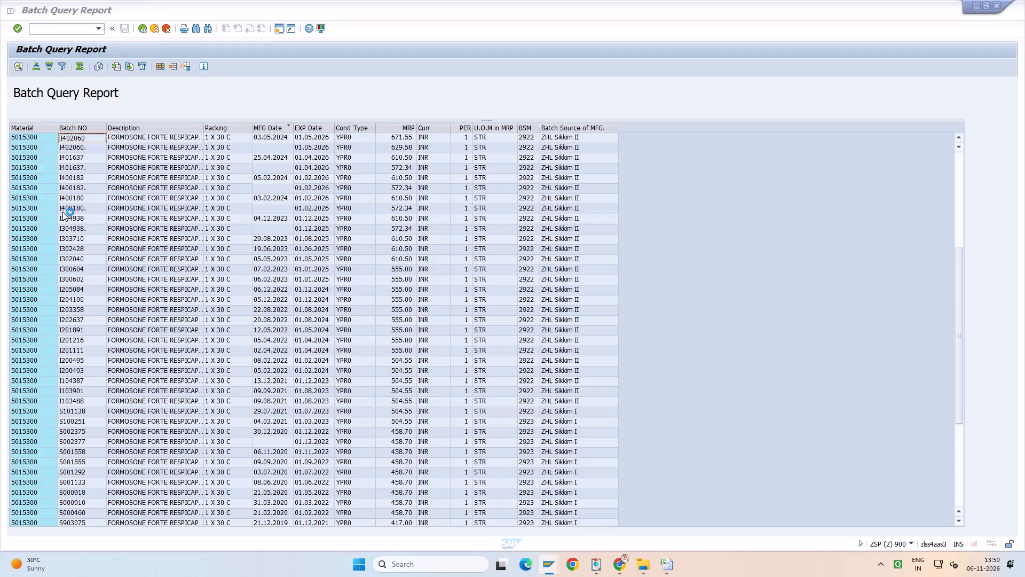
pyautogui.press('F3')
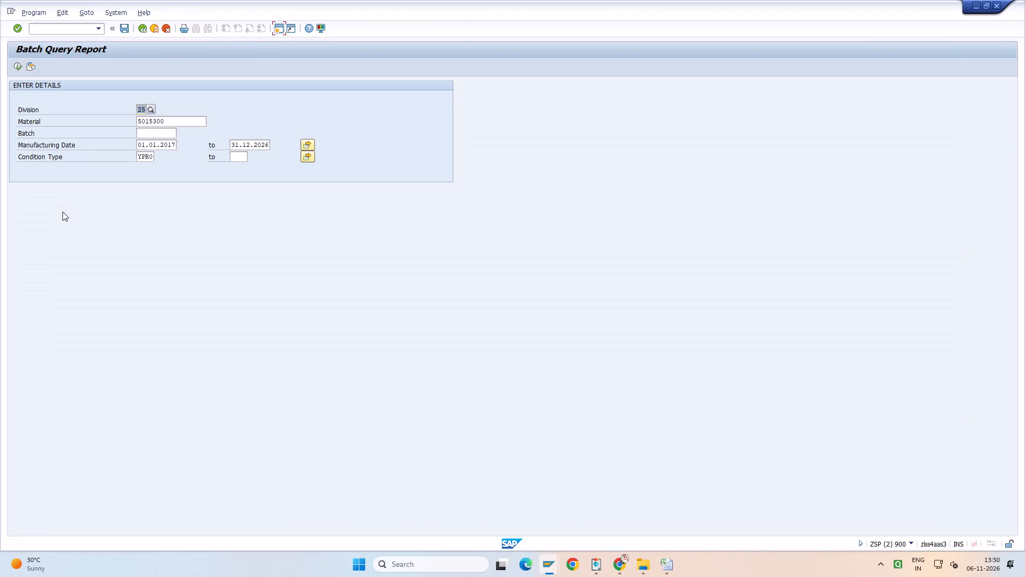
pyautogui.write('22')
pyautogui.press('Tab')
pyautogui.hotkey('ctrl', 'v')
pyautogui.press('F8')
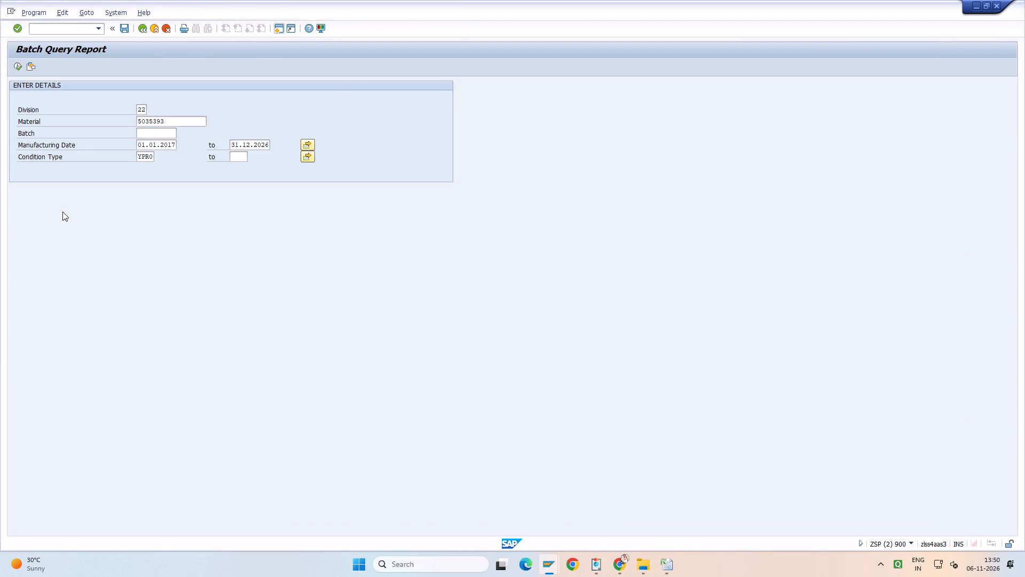
# Copy batch I401538 of material 5035393 from the list of billing documents and search for it in the Batch Query Report.
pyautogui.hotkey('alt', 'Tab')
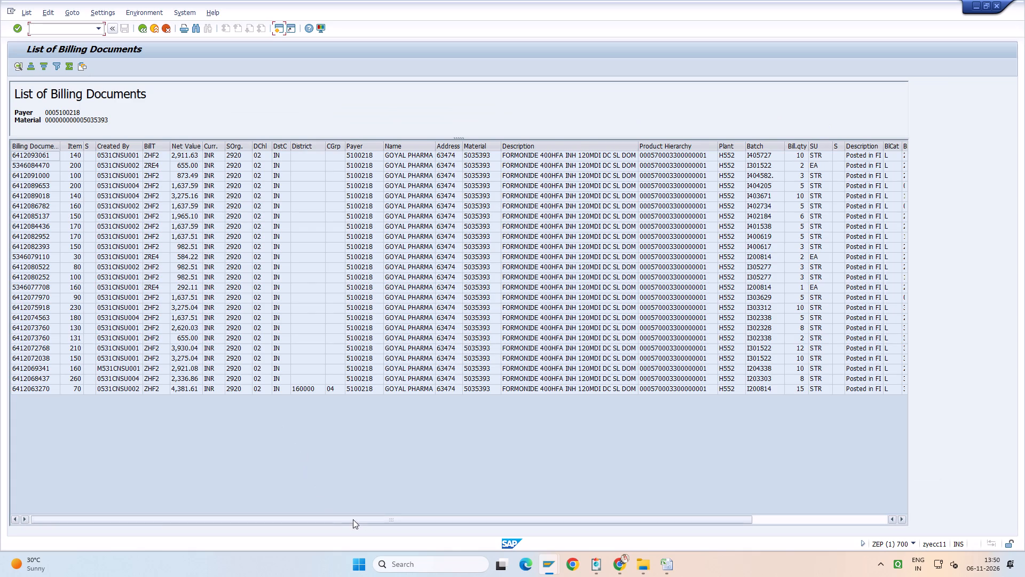
pyautogui.moveTo(353, 519); pyautogui.dragTo(672, 520)
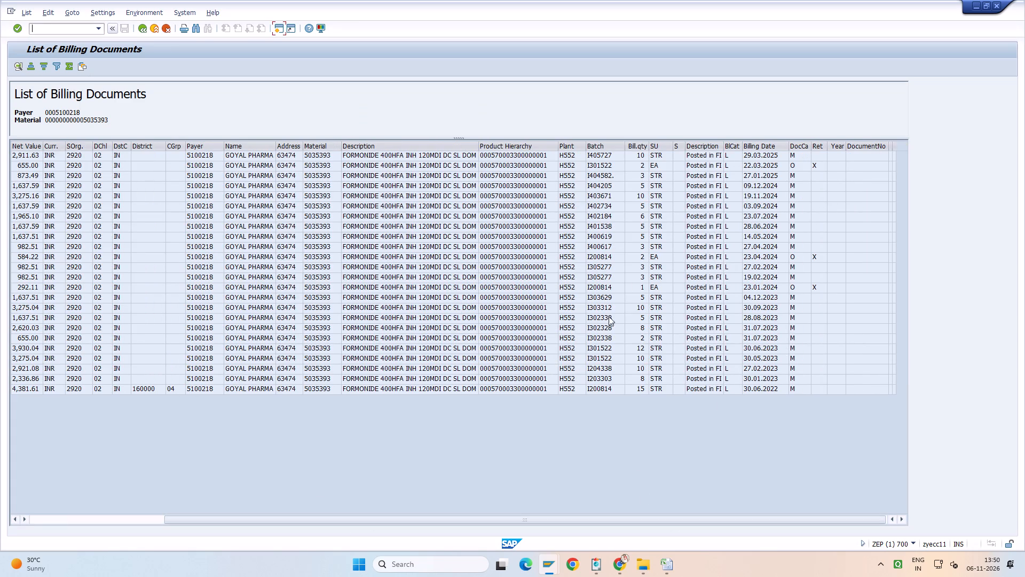
pyautogui.scroll(3, 606, 315)
pyautogui.scroll(-6, 609, 268)
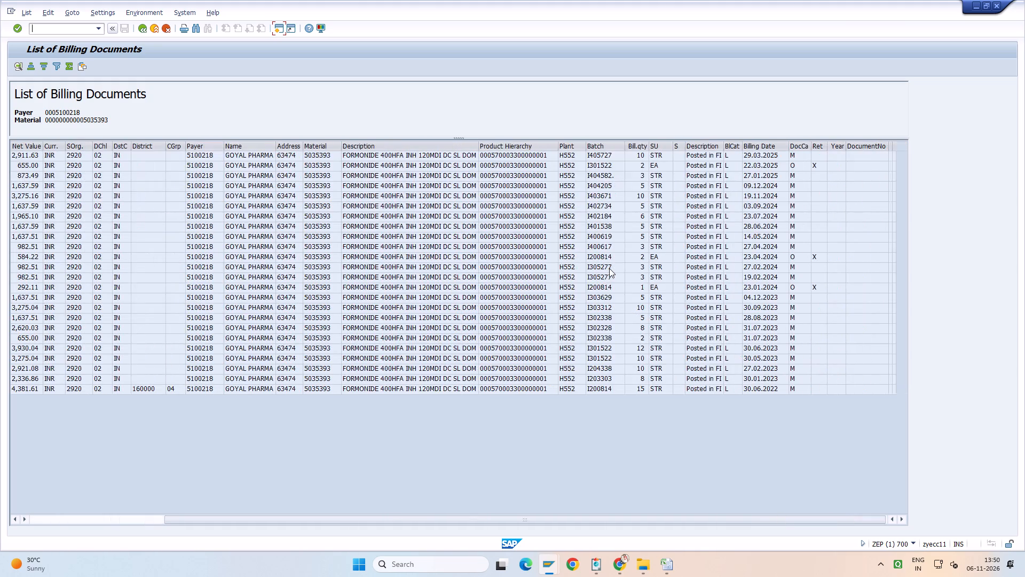
pyautogui.scroll(-2, 609, 268)
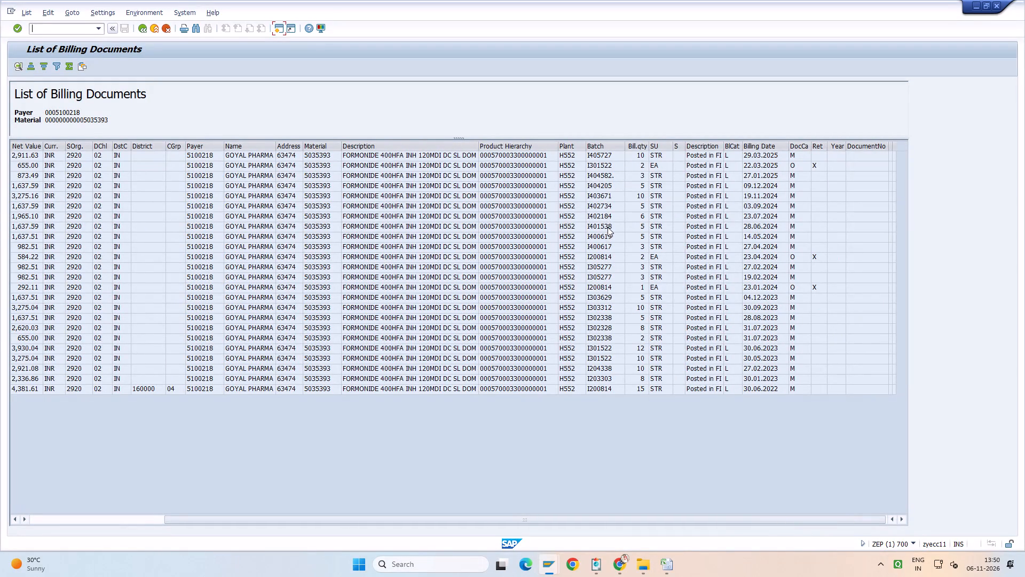
pyautogui.click(608, 227)
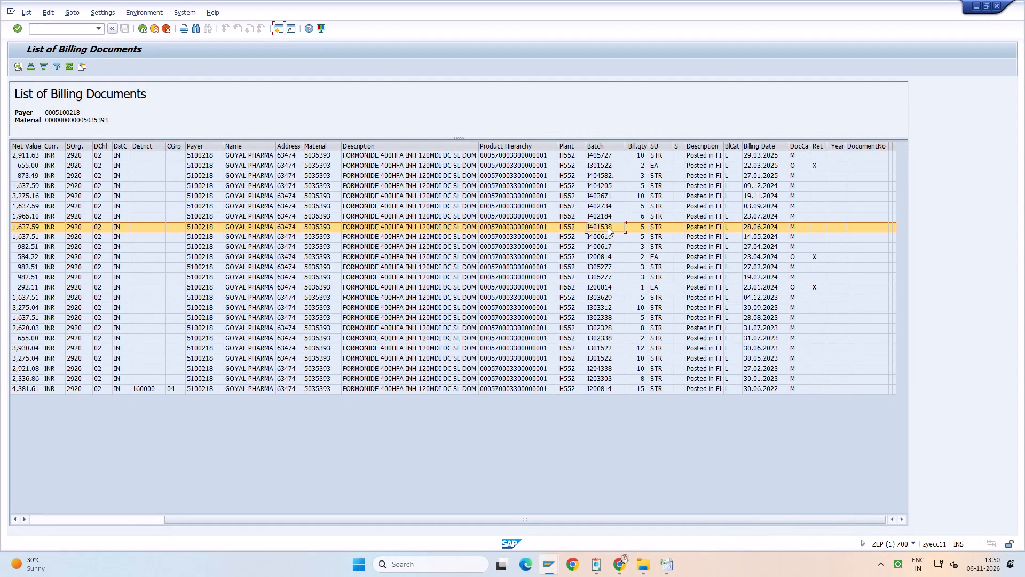
pyautogui.click(604, 227)
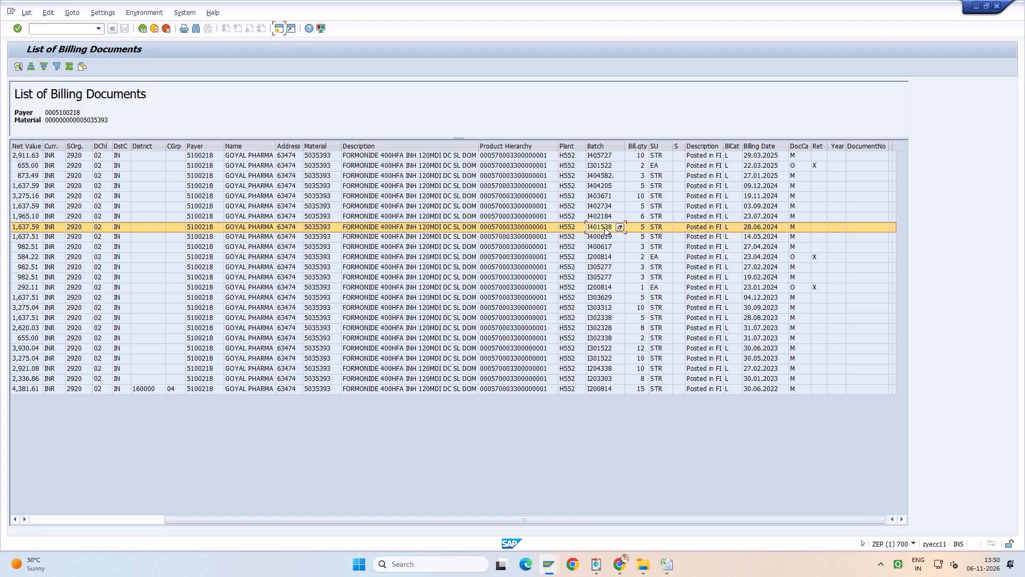
pyautogui.hotkey('ctrl', 'y')
pyautogui.hotkey('ctrl', 'c')
pyautogui.hotkey('alt', 'Tab')
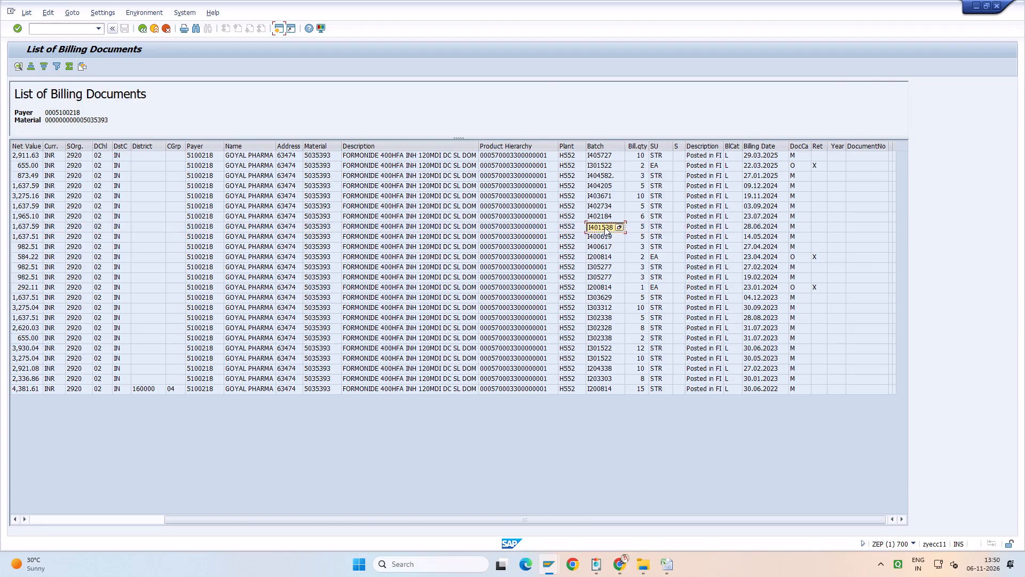
pyautogui.click(81, 124)
pyautogui.hotkey('ctrl', 'f')
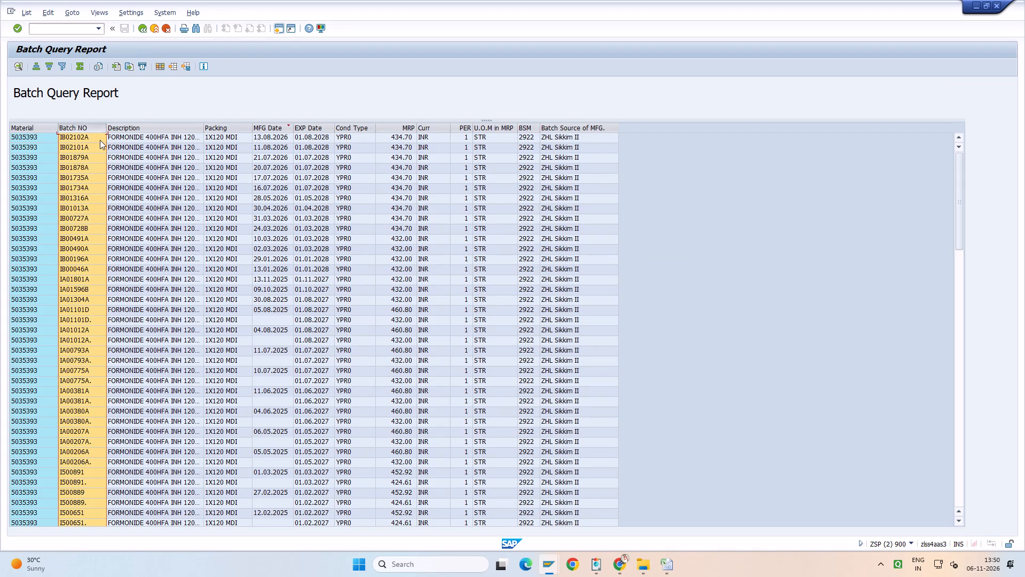
pyautogui.hotkey('ctrl', 'v')
pyautogui.press('Return')
pyautogui.moveTo(160, 133); pyautogui.dragTo(195, 247)
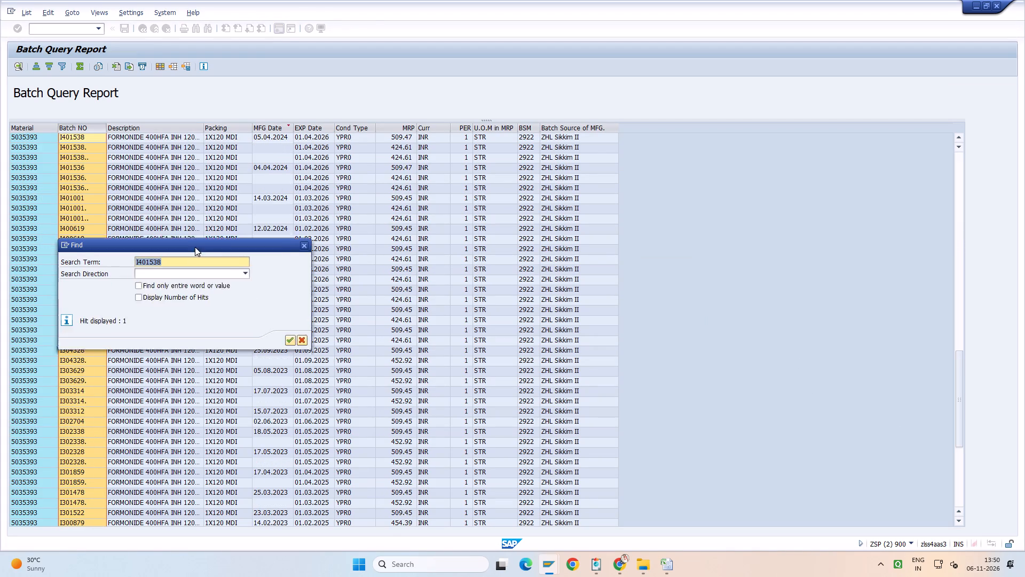
pyautogui.moveTo(195, 247); pyautogui.dragTo(198, 254)
pyautogui.click(306, 254)
# Copy batch I402184, billed on 23.07.2024, from the list of billing documents and search for it in the Batch Query Report.
pyautogui.hotkey('alt', 'Tab')
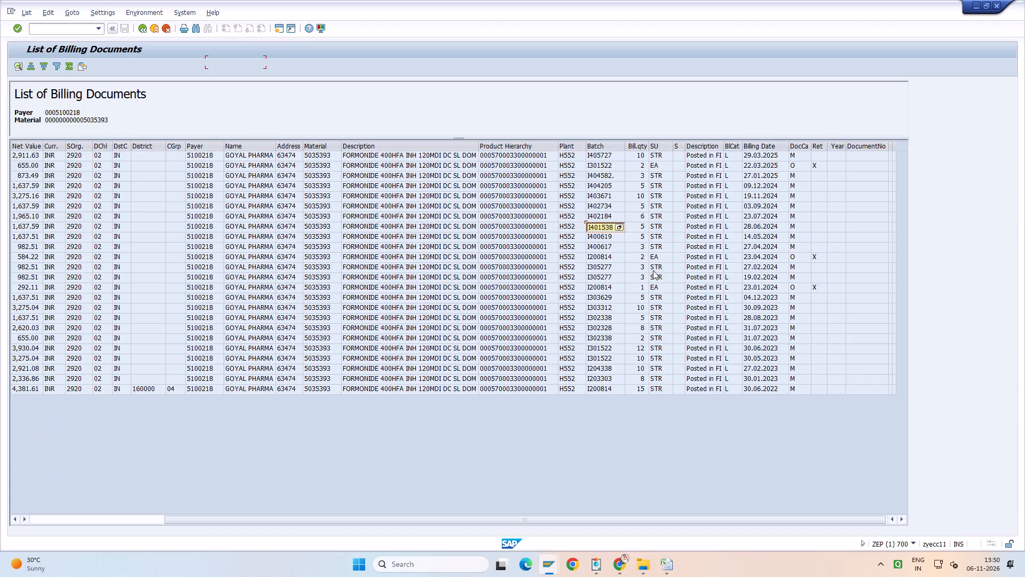
pyautogui.click(606, 217)
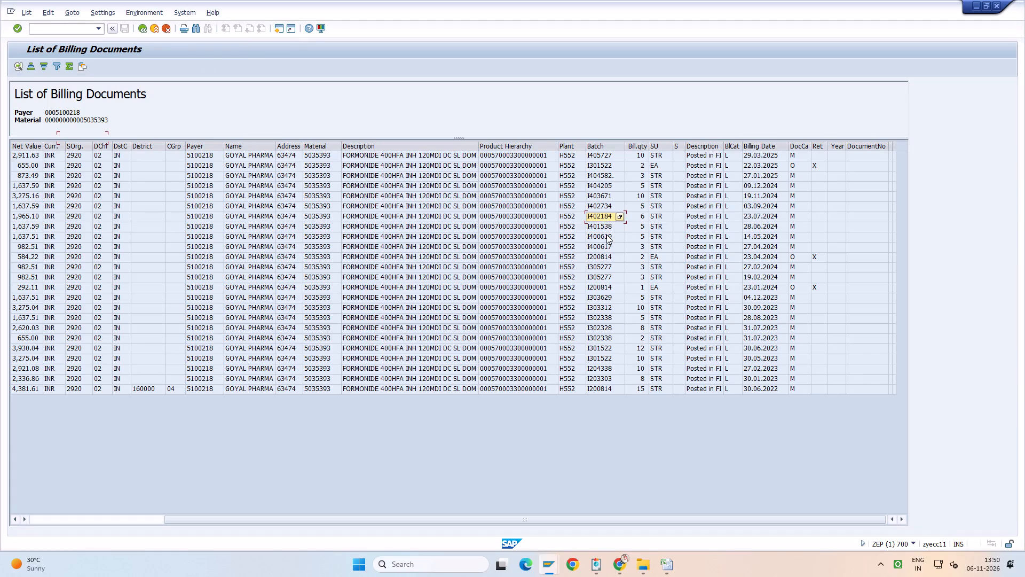
pyautogui.hotkey('ctrl', 'y')
pyautogui.hotkey('ctrl', 'c')
pyautogui.hotkey('alt', 'Tab')
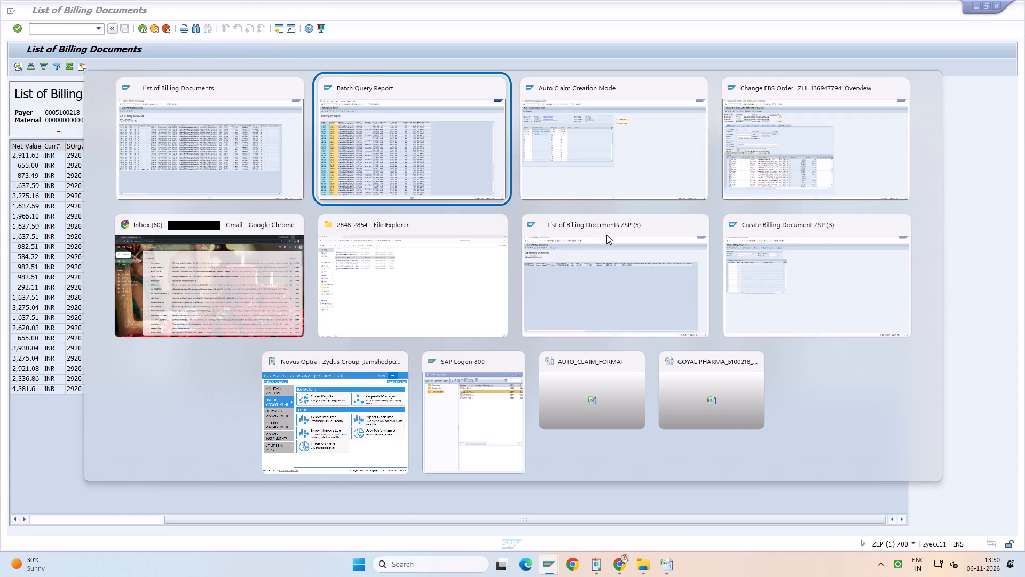
pyautogui.click(128, 126)
pyautogui.click(95, 128)
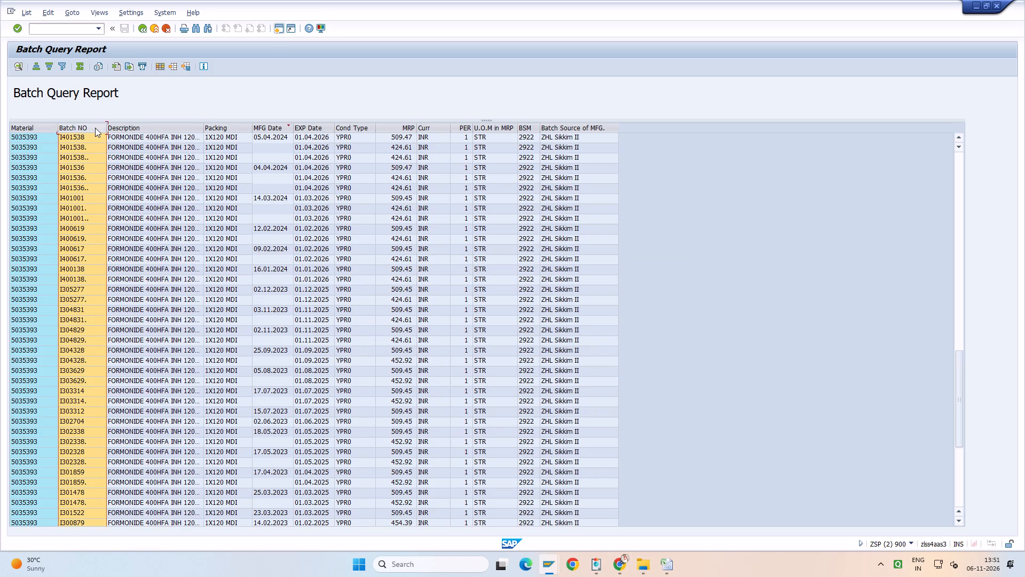
pyautogui.hotkey('ctrl', 'f')
pyautogui.hotkey('ctrl', 'v')
pyautogui.press('Return')
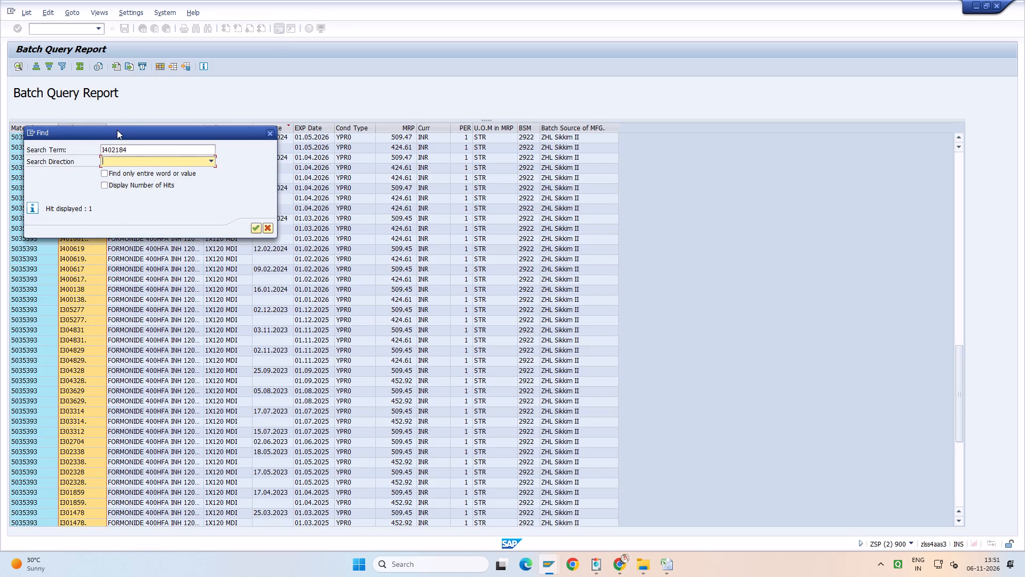
pyautogui.moveTo(117, 130); pyautogui.dragTo(152, 204)
pyautogui.click(304, 207)
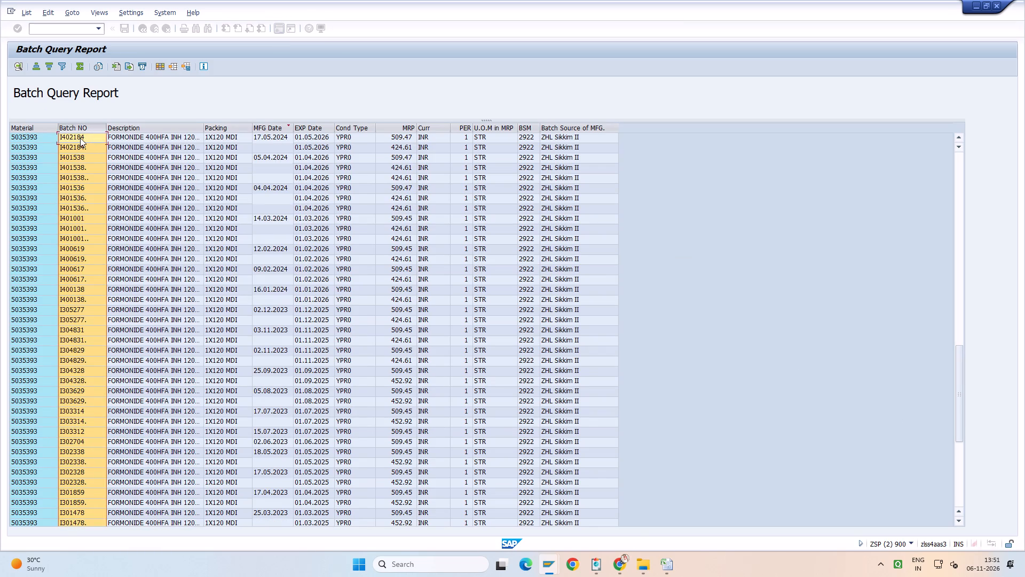
# Replace the batch of material 5035393 on the third claim line with I402184, copied from the Batch Query Report.
pyautogui.click(80, 138)
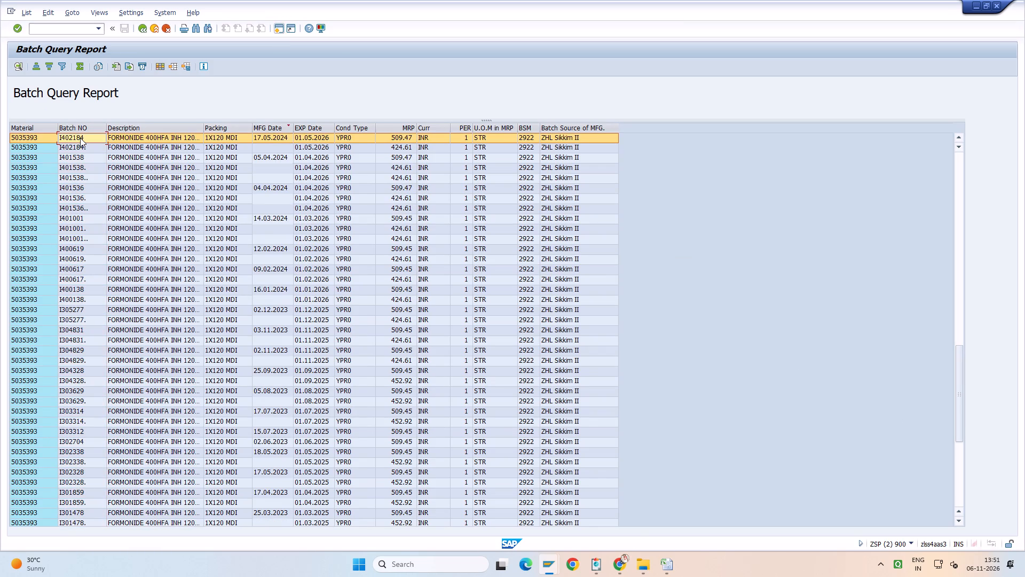
pyautogui.hotkey('ctrl', 'y')
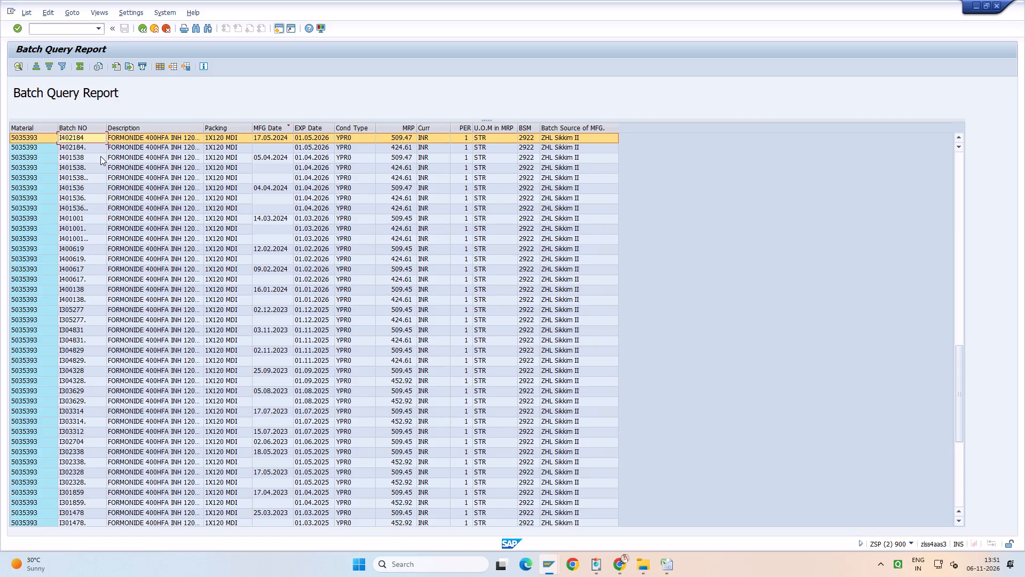
pyautogui.hotkey('ctrl', 'c')
pyautogui.hotkey('alt', 'Tab')
pyautogui.hotkey('alt', 'Tab')
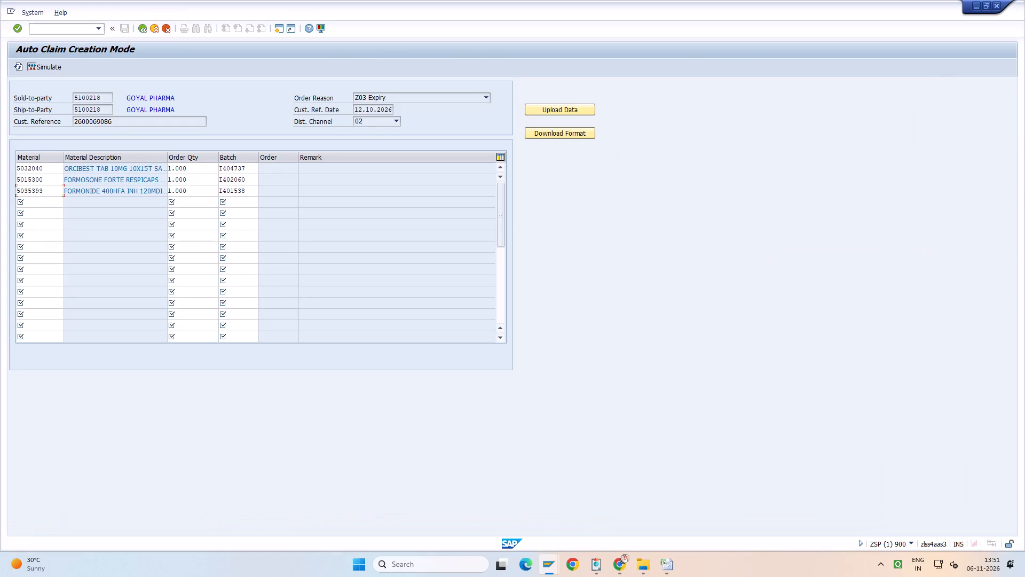
pyautogui.moveTo(250, 187); pyautogui.dragTo(194, 191)
pyautogui.hotkey('ctrl', 'v')
# Add material 5001402 with quantity 1 and batch I401631 from order item 230 as the fourth claim line.
pyautogui.hotkey('alt', 'Tab')
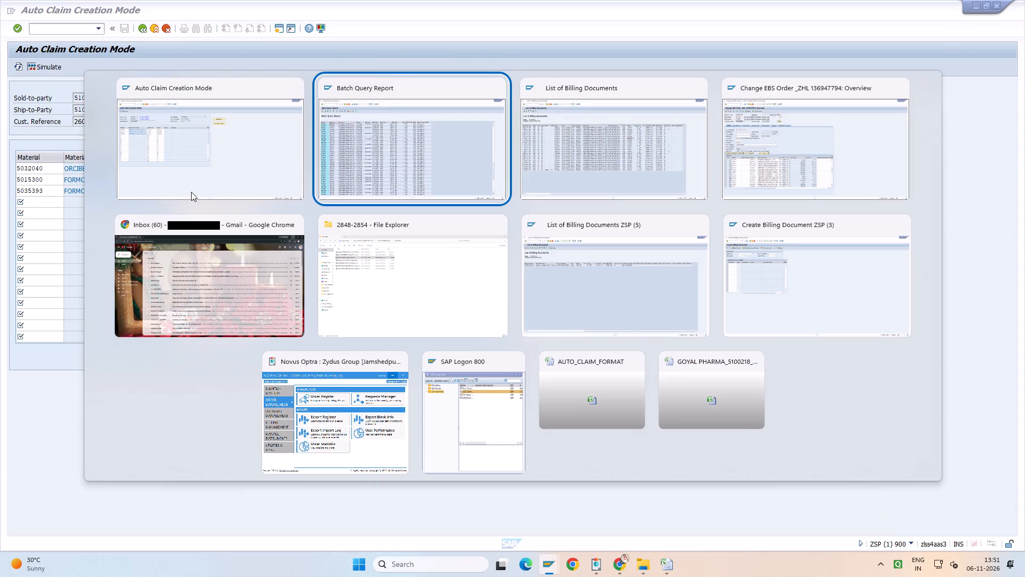
pyautogui.hotkey('alt', 'Tab')
pyautogui.hotkey('alt', 'Tab')
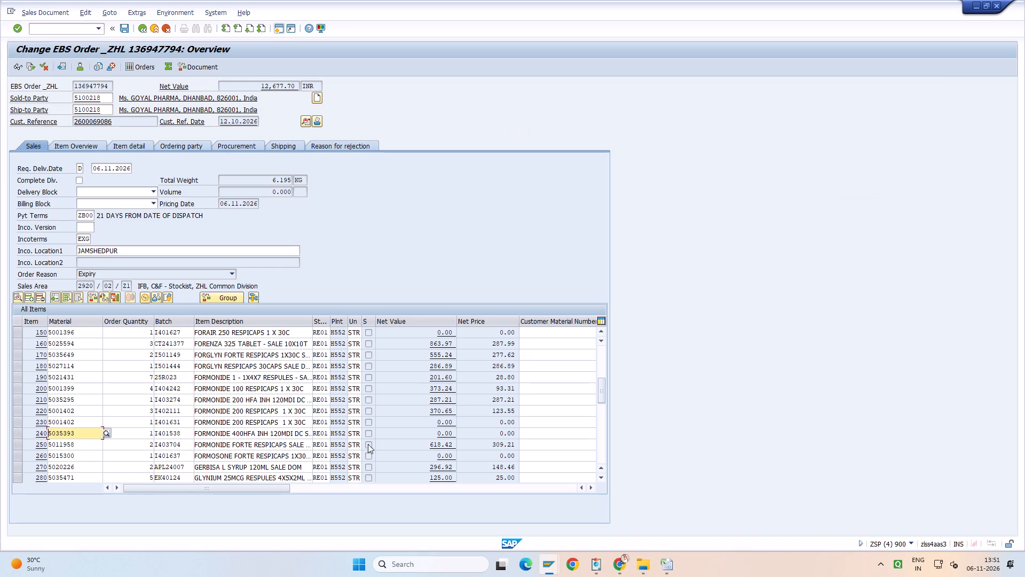
pyautogui.moveTo(80, 422); pyautogui.dragTo(36, 422)
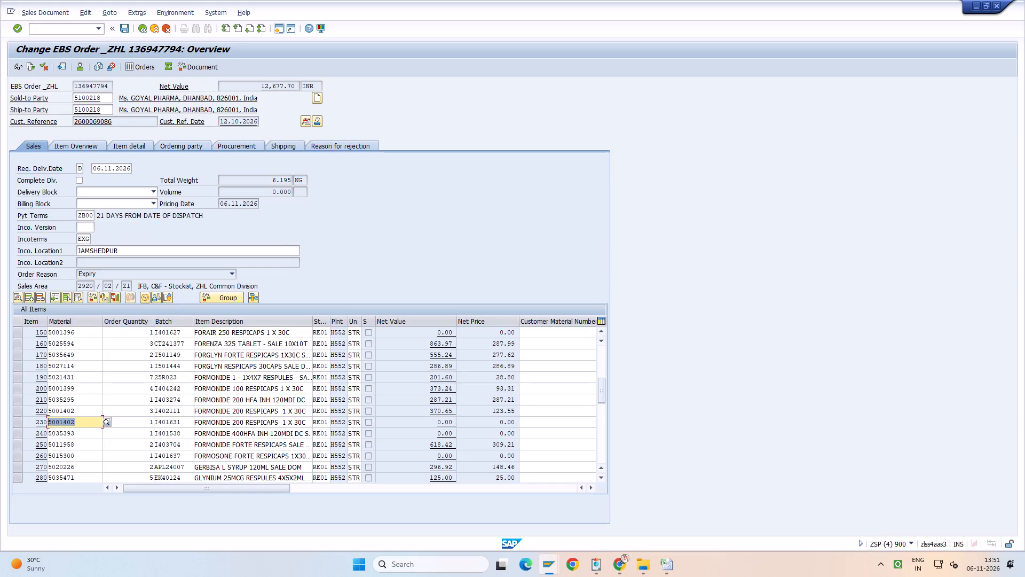
pyautogui.hotkey('ctrl', 'c')
pyautogui.hotkey('alt', 'Tab')
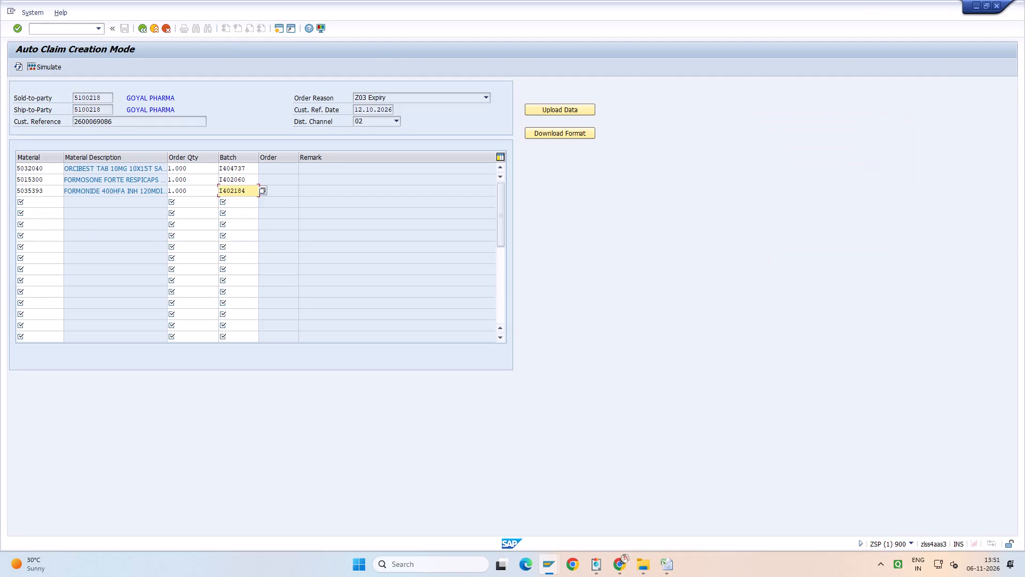
pyautogui.click(38, 205)
pyautogui.hotkey('ctrl', 'v')
pyautogui.hotkey('alt', 'Tab')
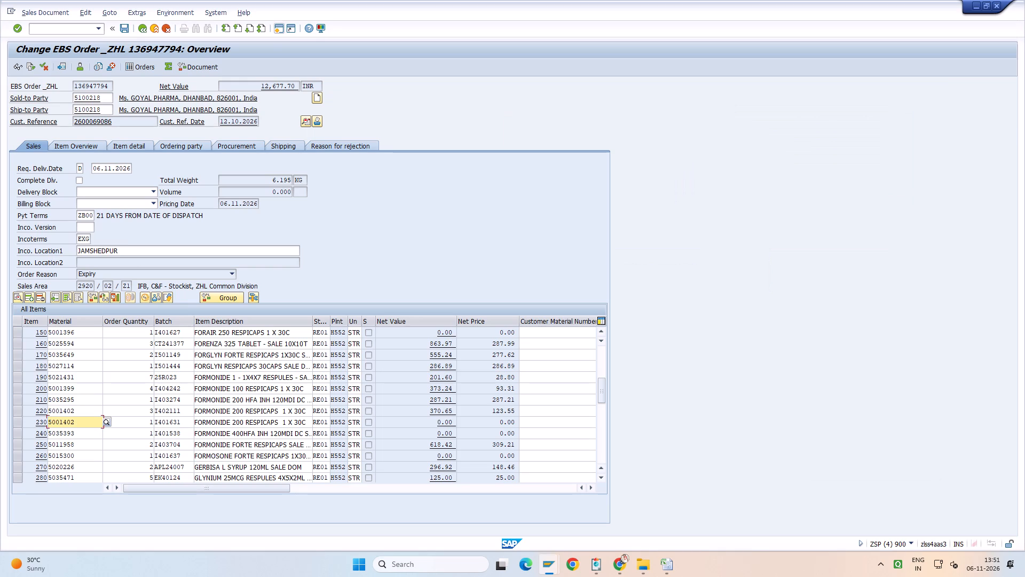
pyautogui.hotkey('ctrl', 'y')
pyautogui.moveTo(143, 419); pyautogui.dragTo(160, 422)
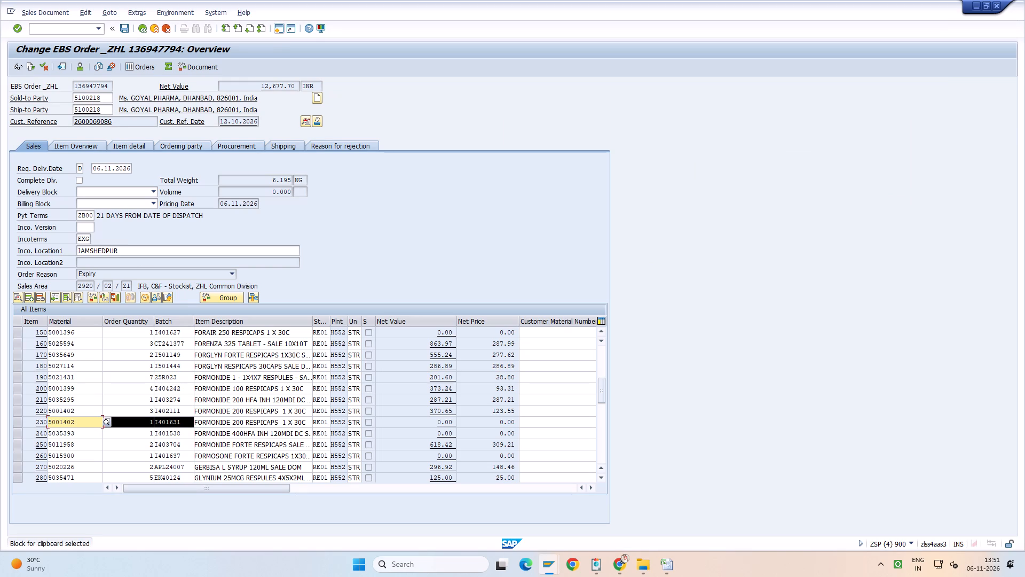
pyautogui.hotkey('ctrl', 'c')
pyautogui.press('Tab')
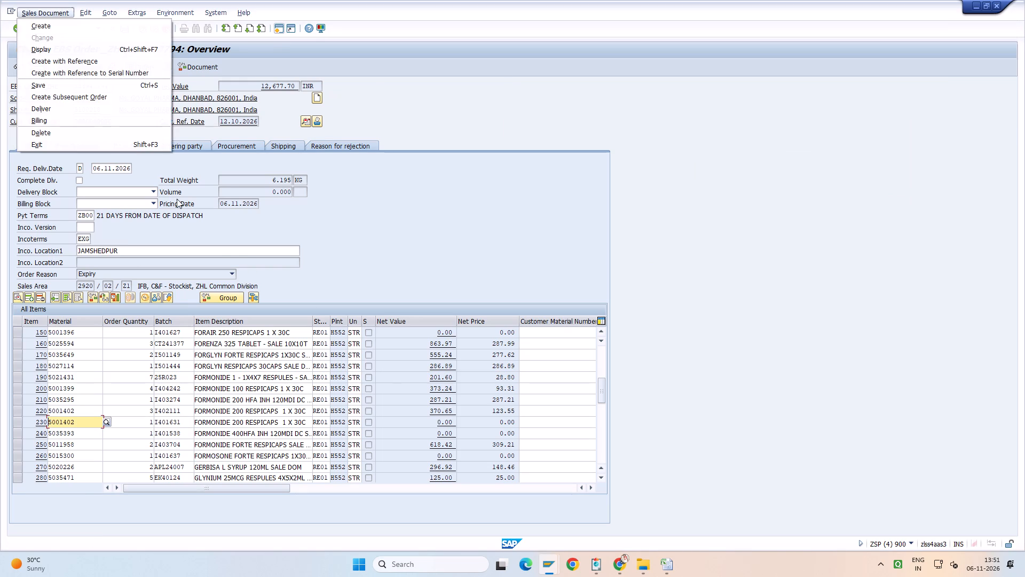
pyautogui.hotkey('alt', 'Tab')
pyautogui.click(187, 202)
pyautogui.hotkey('ctrl', 'v')
# Replace the batch of material 5001402 on the fourth claim line with I402111, copied from order item 220.
pyautogui.hotkey('alt', 'Tab')
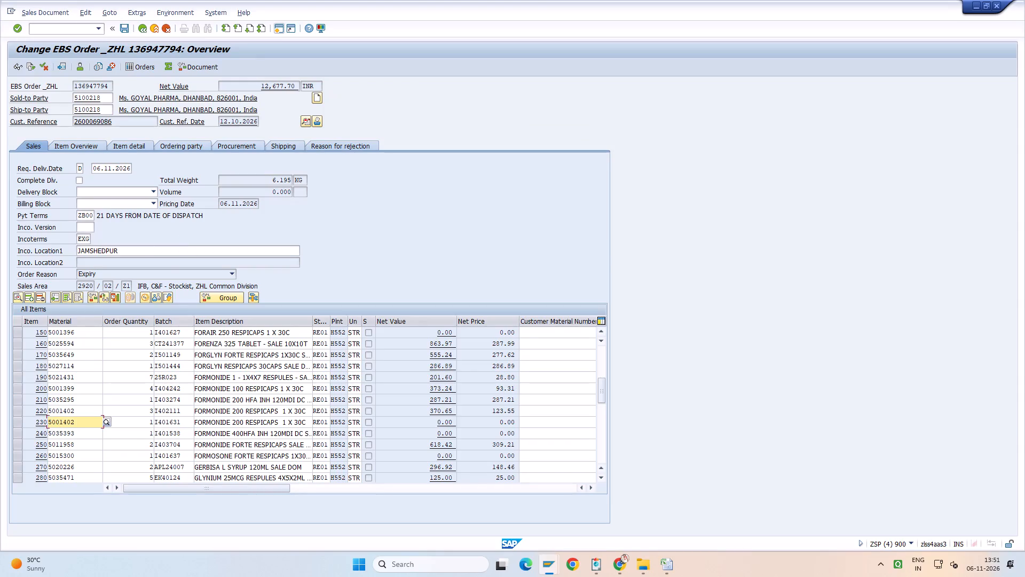
pyautogui.moveTo(184, 411); pyautogui.dragTo(140, 411)
pyautogui.hotkey('ctrl', 'c')
pyautogui.hotkey('alt', 'Tab')
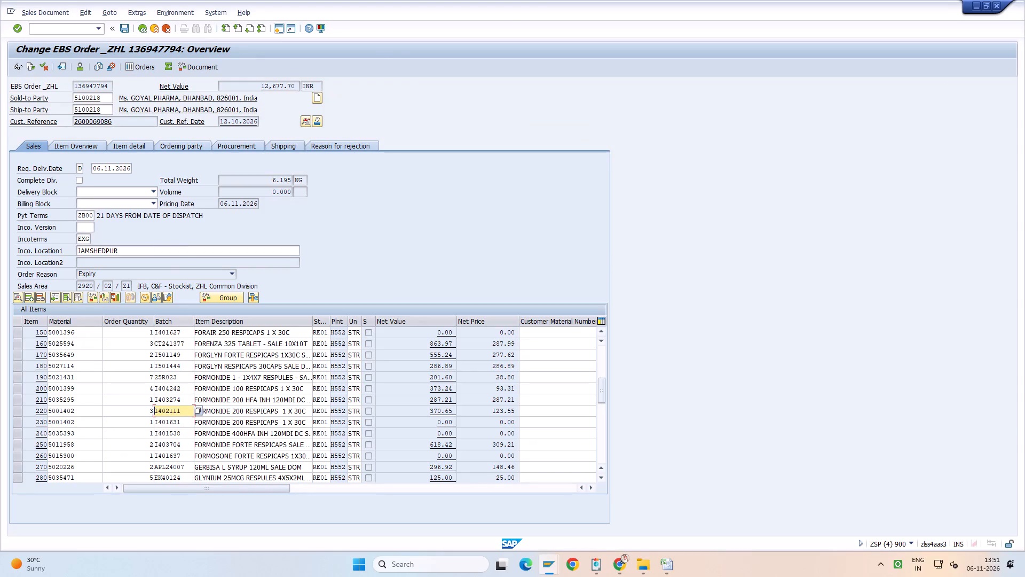
pyautogui.moveTo(251, 202); pyautogui.dragTo(201, 207)
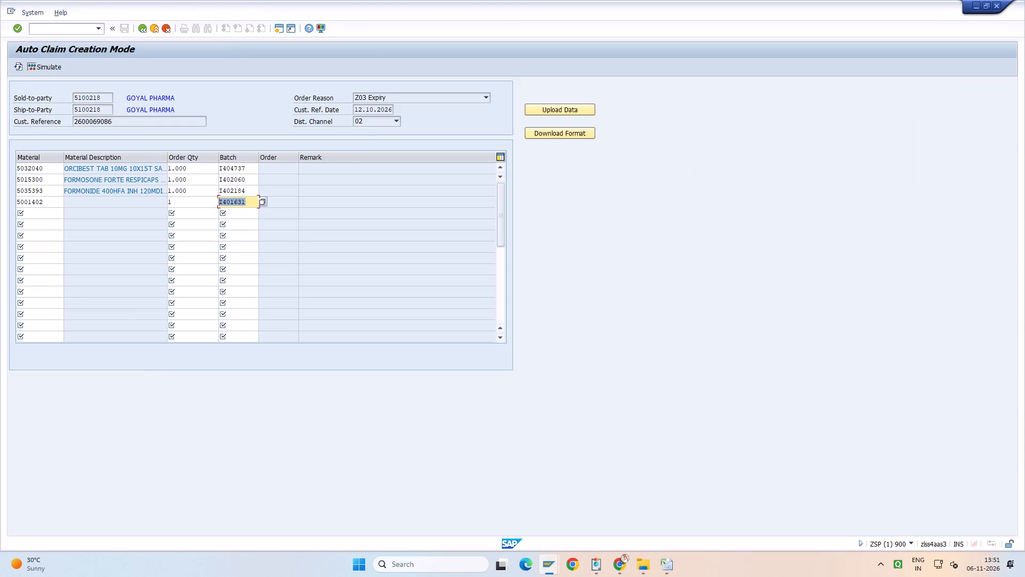
pyautogui.hotkey('ctrl', 'v')
pyautogui.press('Return')
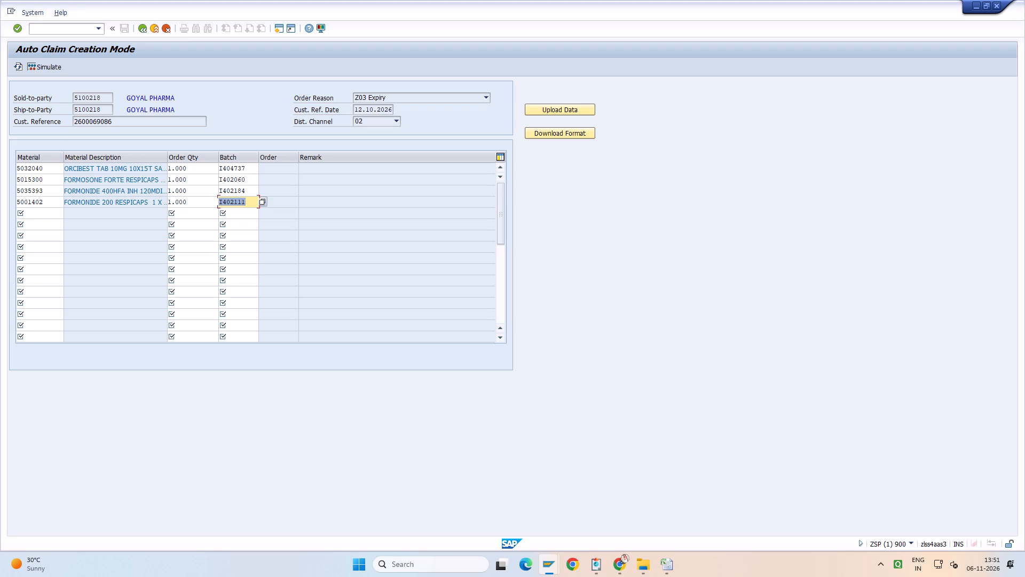
# Add material 5001396 with quantity 1 and batch I401627 from order item 150 as the fifth claim line.
pyautogui.hotkey('alt', 'Tab')
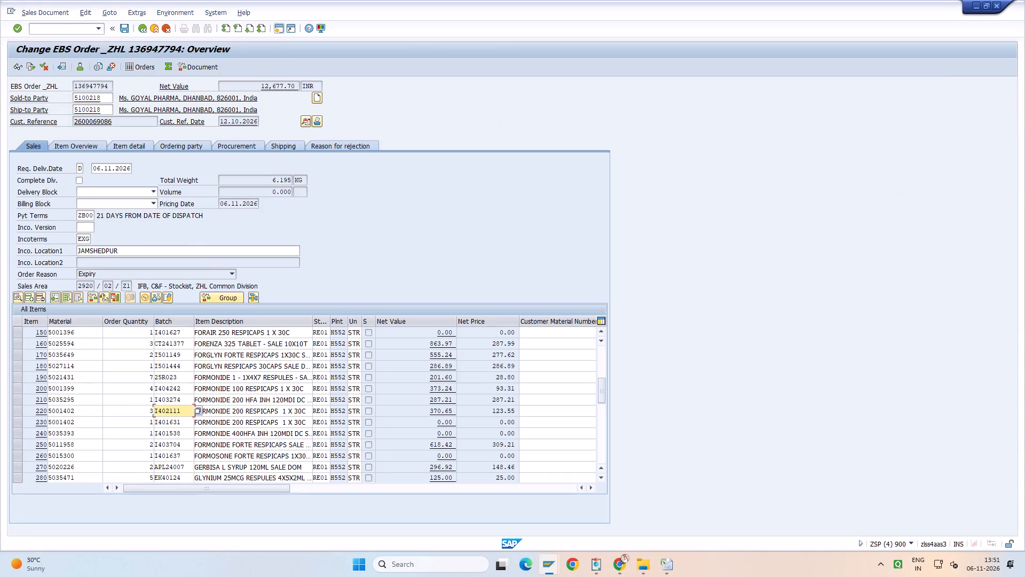
pyautogui.moveTo(82, 332); pyautogui.dragTo(25, 334)
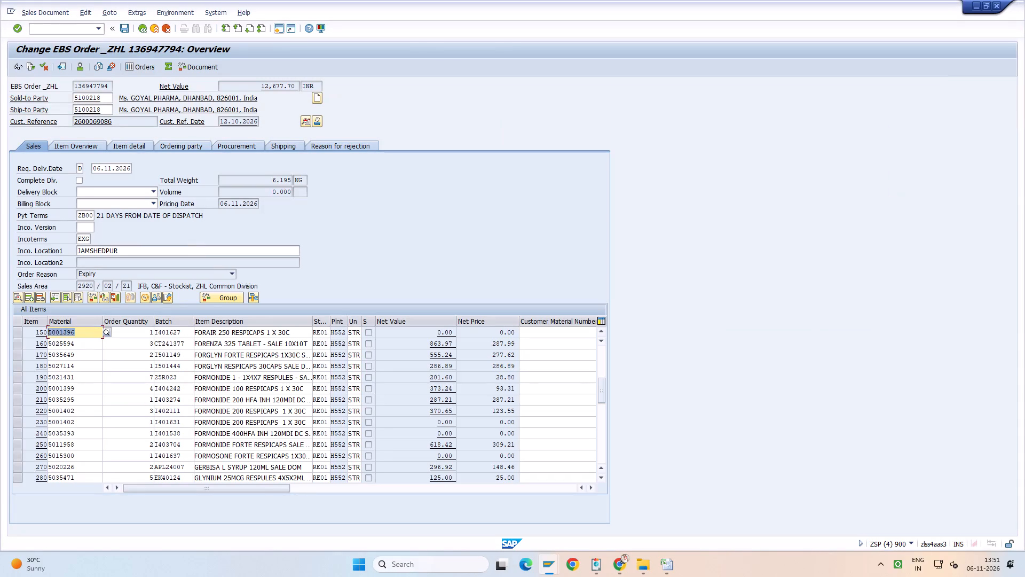
pyautogui.hotkey('ctrl', 'c')
pyautogui.hotkey('alt', 'Tab')
pyautogui.click(40, 213)
pyautogui.hotkey('ctrl', 'v')
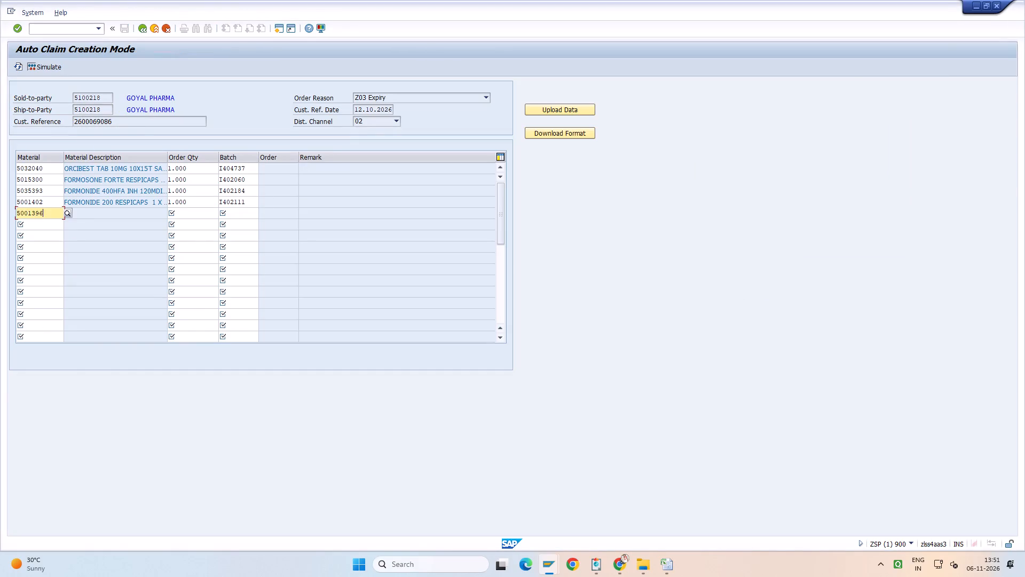
pyautogui.hotkey('alt', 'Tab')
pyautogui.hotkey('ctrl', 'y')
pyautogui.moveTo(144, 329); pyautogui.dragTo(167, 330)
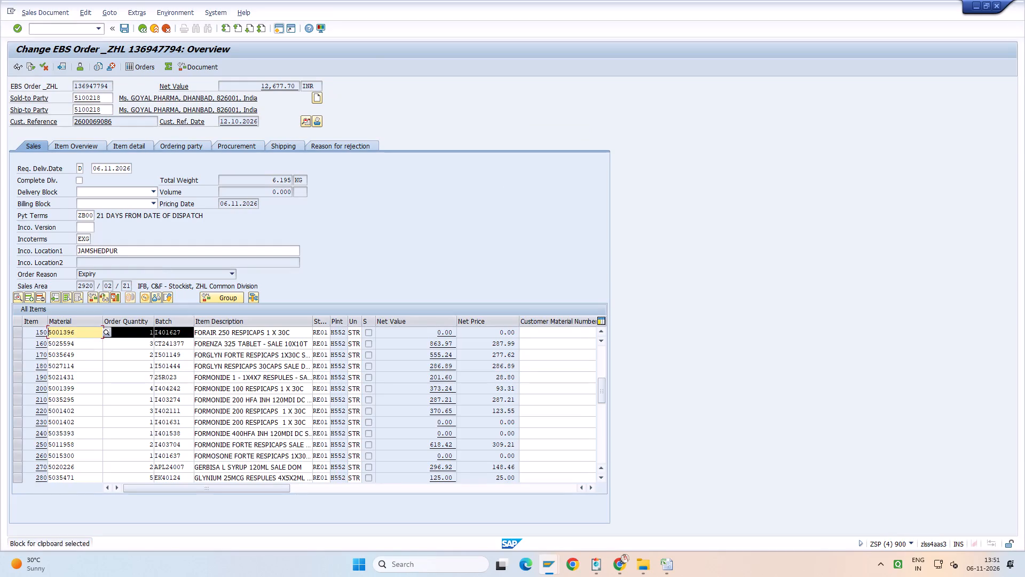
pyautogui.hotkey('ctrl', 'c')
pyautogui.hotkey('alt', 'Tab')
pyautogui.click(185, 210)
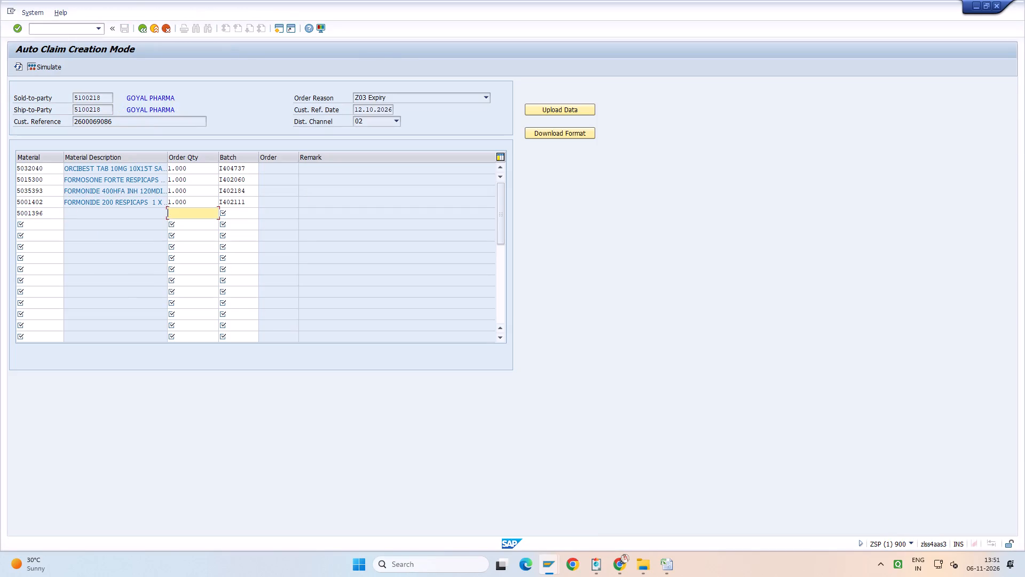
pyautogui.hotkey('ctrl', 'v')
# List all billing documents of payer 5100218 for material 5001396, replacing the default start date of the billing period.
pyautogui.moveTo(52, 212); pyautogui.dragTo(0, 215)
pyautogui.hotkey('ctrl', 'c')
pyautogui.hotkey('alt', 'Tab')
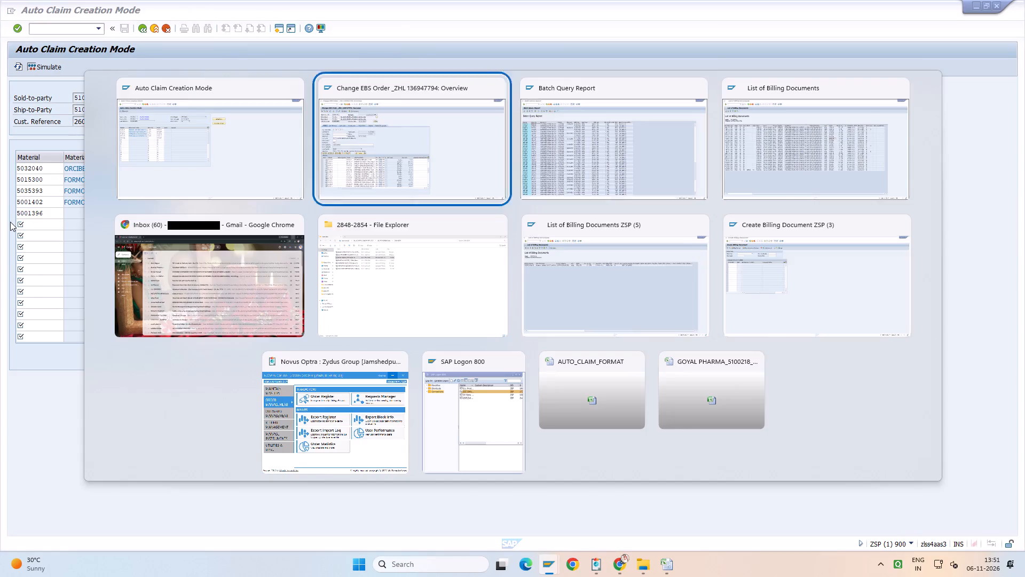
pyautogui.hotkey('alt', 'Tab')
pyautogui.hotkey('alt', 'Tab')
pyautogui.press('F3')
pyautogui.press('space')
pyautogui.press('Down')
pyautogui.press('Return')
pyautogui.press('Tab')
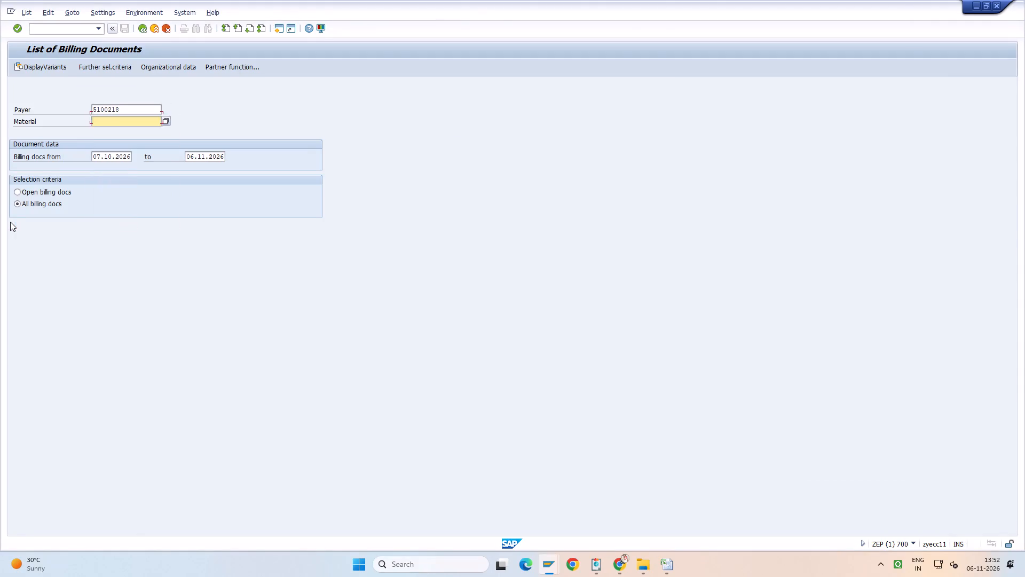
pyautogui.hotkey('ctrl', 'v')
pyautogui.press('Down')
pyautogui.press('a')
pyautogui.press('BackSpace')
pyautogui.hotkey('ctrl', 'a')
pyautogui.press('BackSpace')
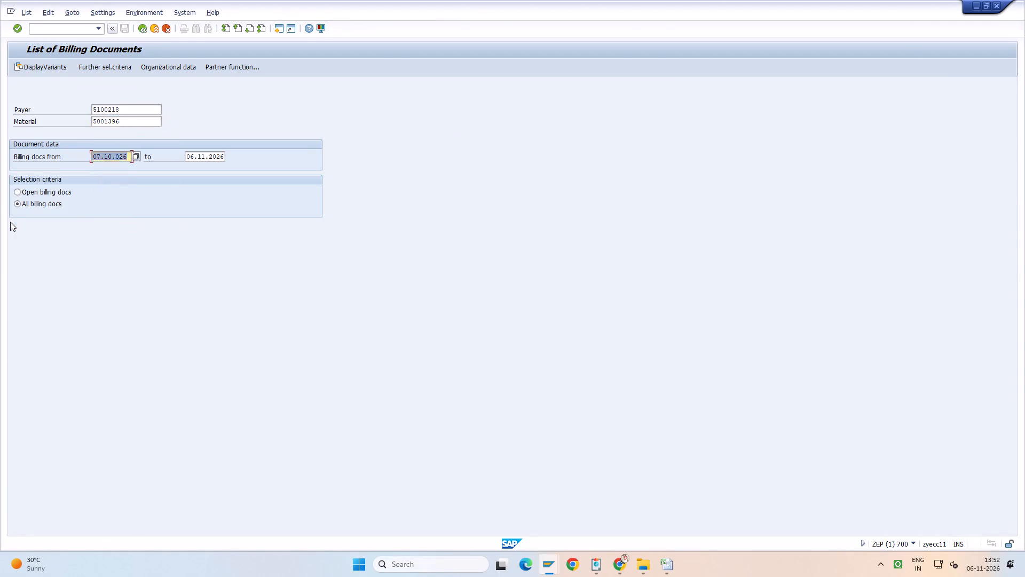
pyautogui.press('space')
pyautogui.press('Down')
pyautogui.press('Return')
pyautogui.press('Return')
# Run the Batch Query Report for division 25 and material 5001396.
pyautogui.hotkey('alt', 'Tab')
pyautogui.hotkey('alt', 'Tab')
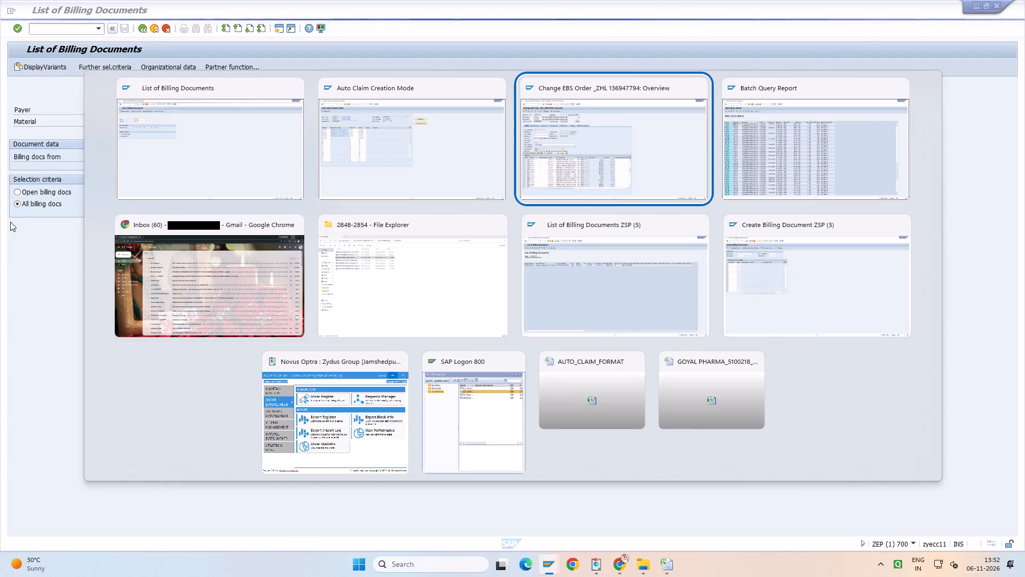
pyautogui.hotkey('alt', 'Tab')
pyautogui.press('F3')
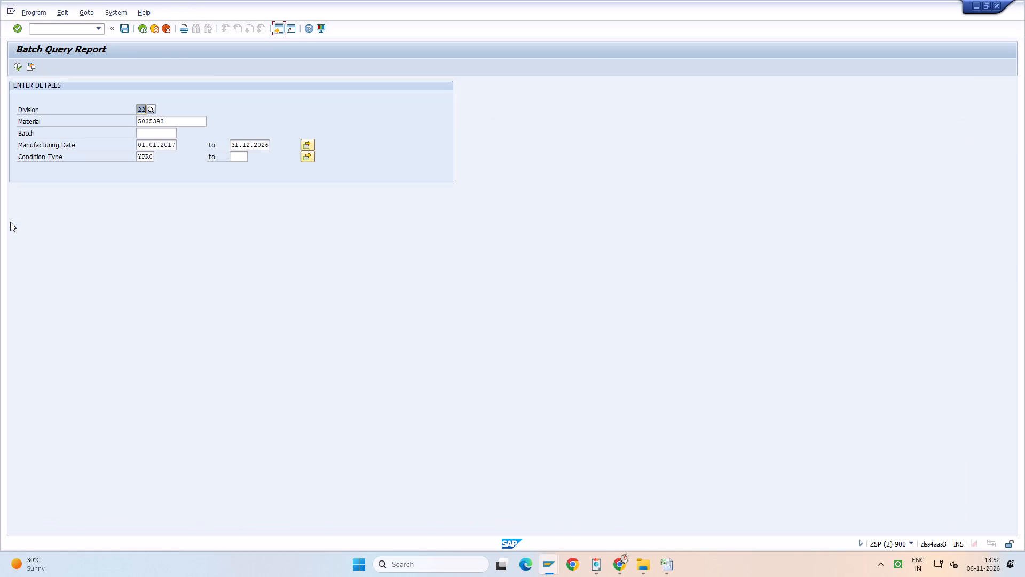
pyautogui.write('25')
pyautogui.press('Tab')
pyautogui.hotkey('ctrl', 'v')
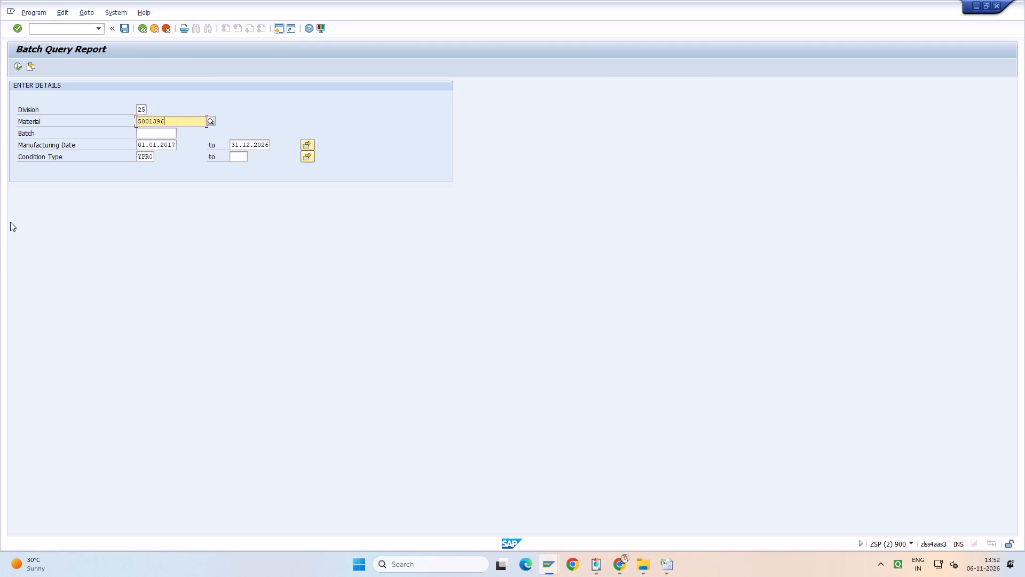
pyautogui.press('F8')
# Copy billed batch I403819 from the billing documents list and find it in the Batch Query Report.
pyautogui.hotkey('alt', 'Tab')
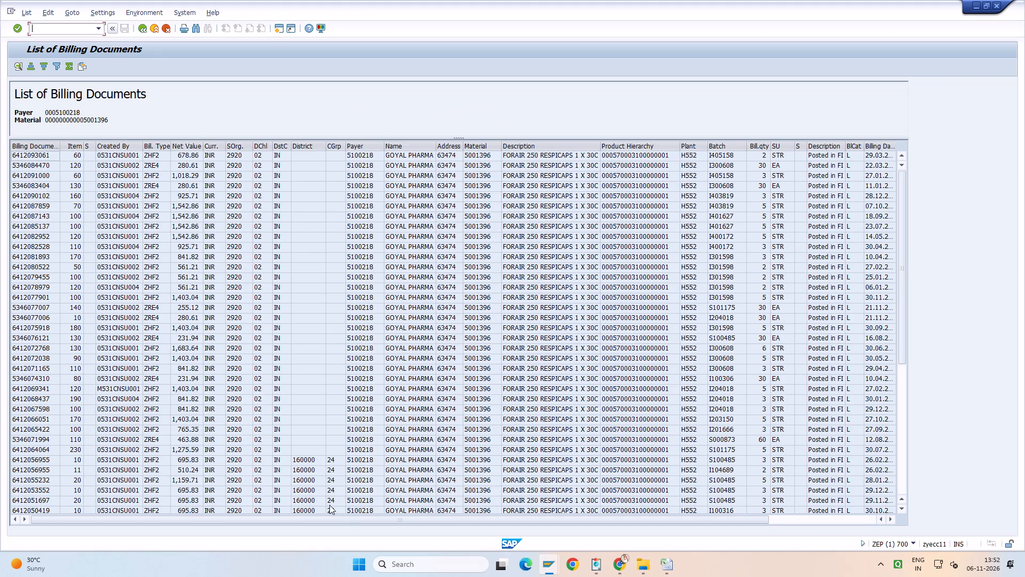
pyautogui.moveTo(353, 518); pyautogui.dragTo(625, 527)
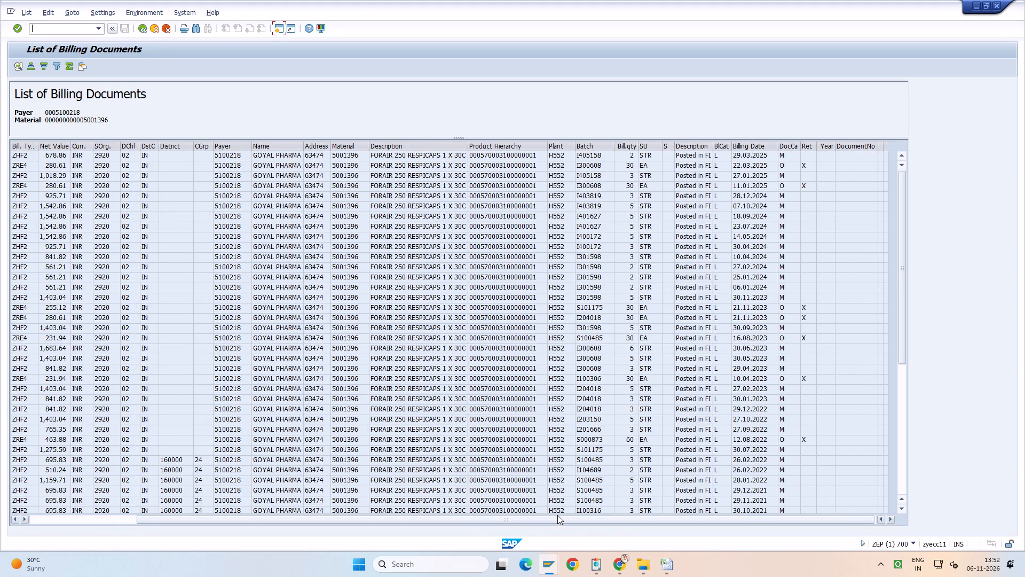
pyautogui.click(590, 218)
pyautogui.click(595, 209)
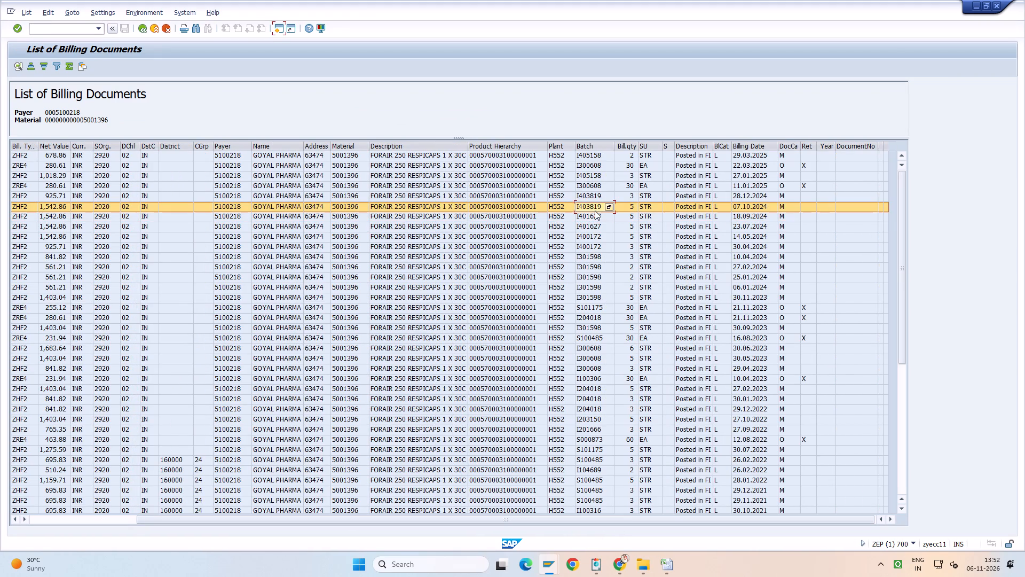
pyautogui.hotkey('ctrl', 'y')
pyautogui.hotkey('ctrl', 'c')
pyautogui.hotkey('alt', 'Tab')
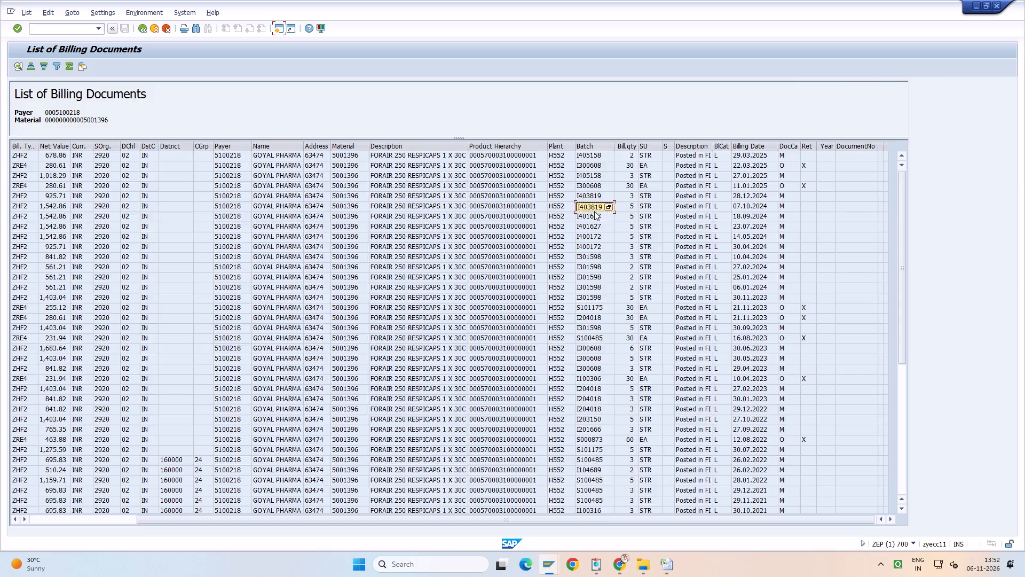
pyautogui.click(88, 129)
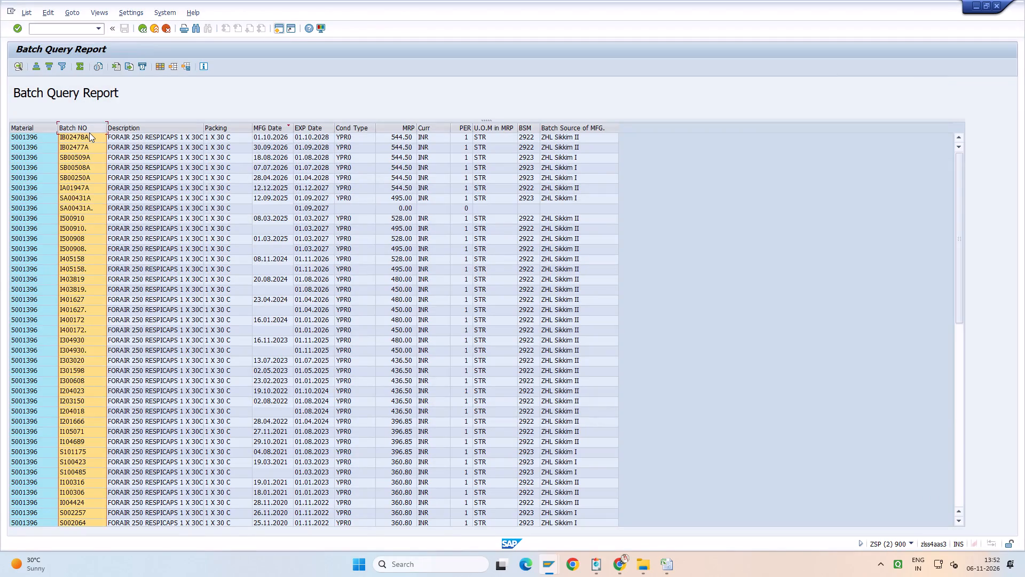
pyautogui.hotkey('ctrl', 'f')
pyautogui.hotkey('ctrl', 'v')
pyautogui.press('Return')
pyautogui.moveTo(107, 132); pyautogui.dragTo(117, 154)
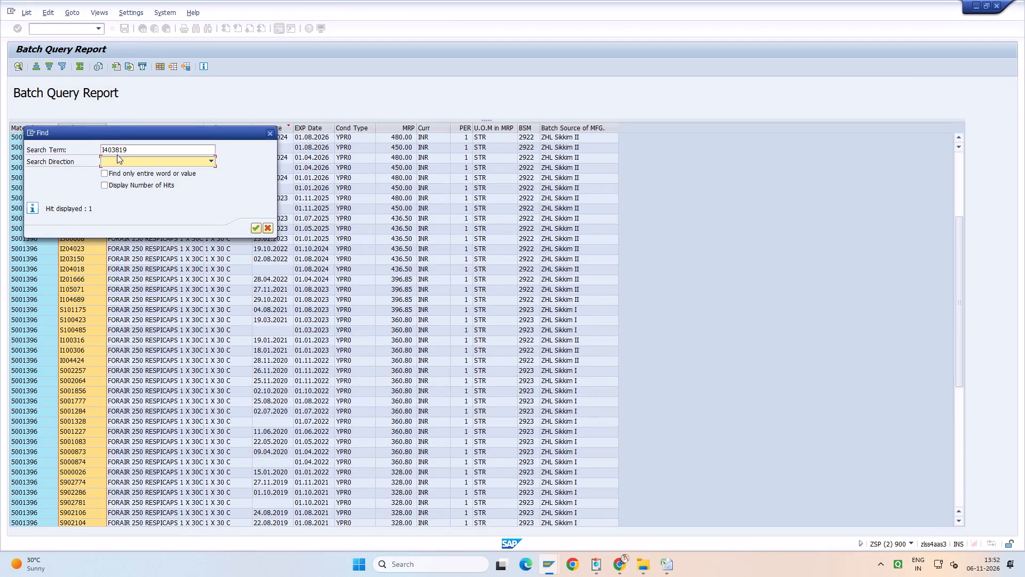
pyautogui.moveTo(117, 154); pyautogui.dragTo(141, 207)
pyautogui.click(304, 208)
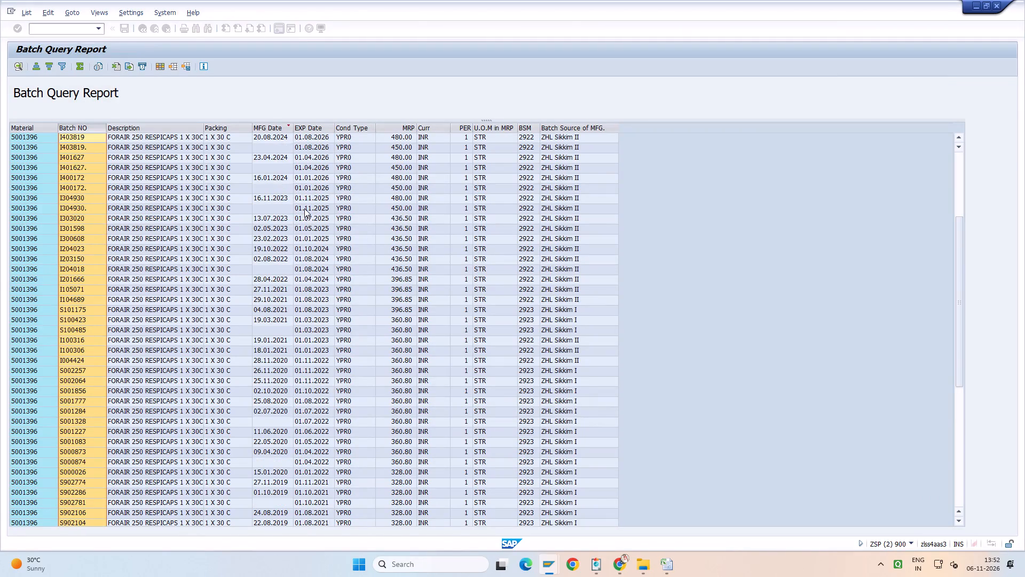
# Copy billed batch I401627 from the billing documents list and find it in the Batch Query Report to compare its details.
pyautogui.hotkey('alt', 'Tab')
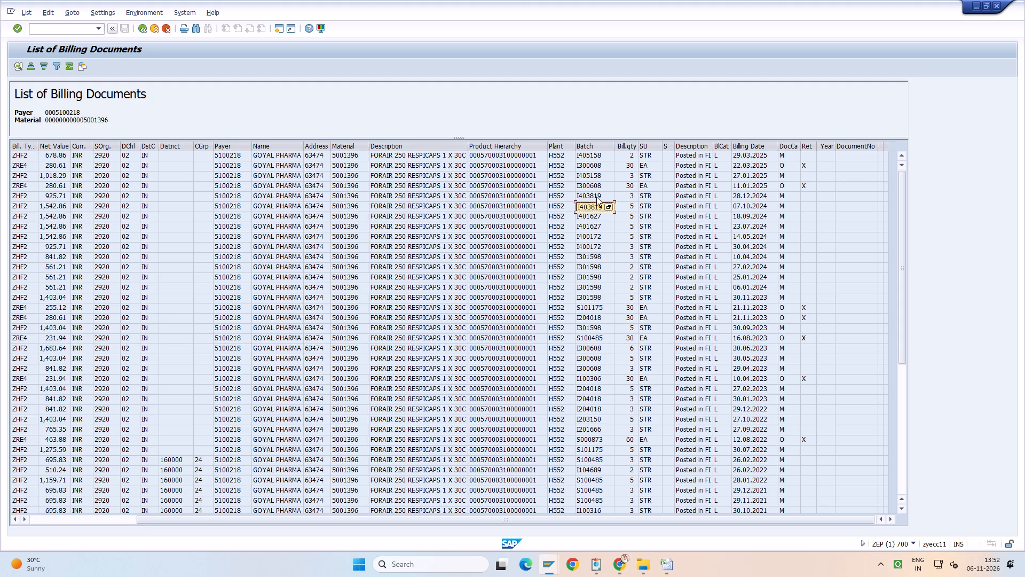
pyautogui.click(599, 217)
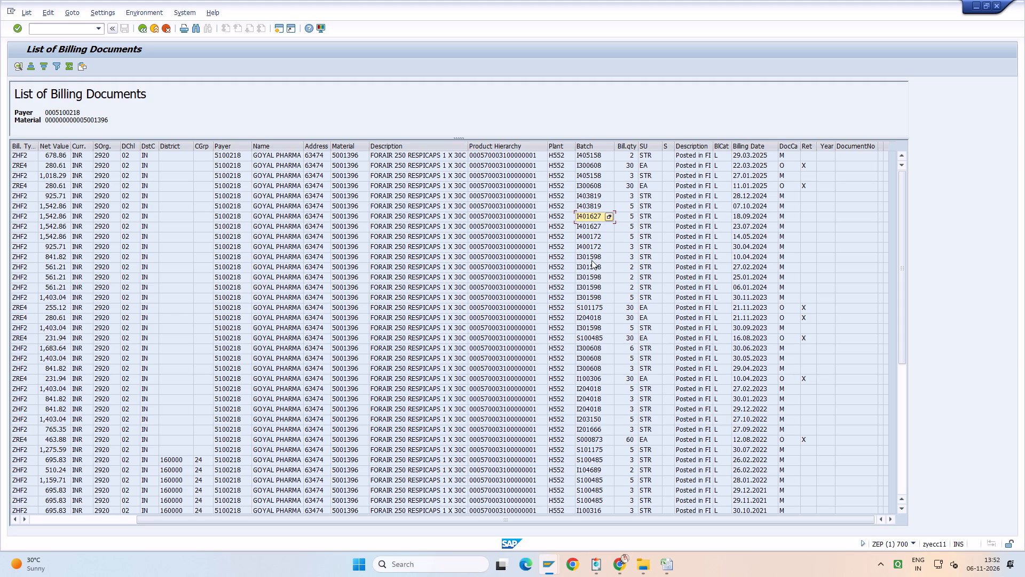
pyautogui.hotkey('alt', 'Tab')
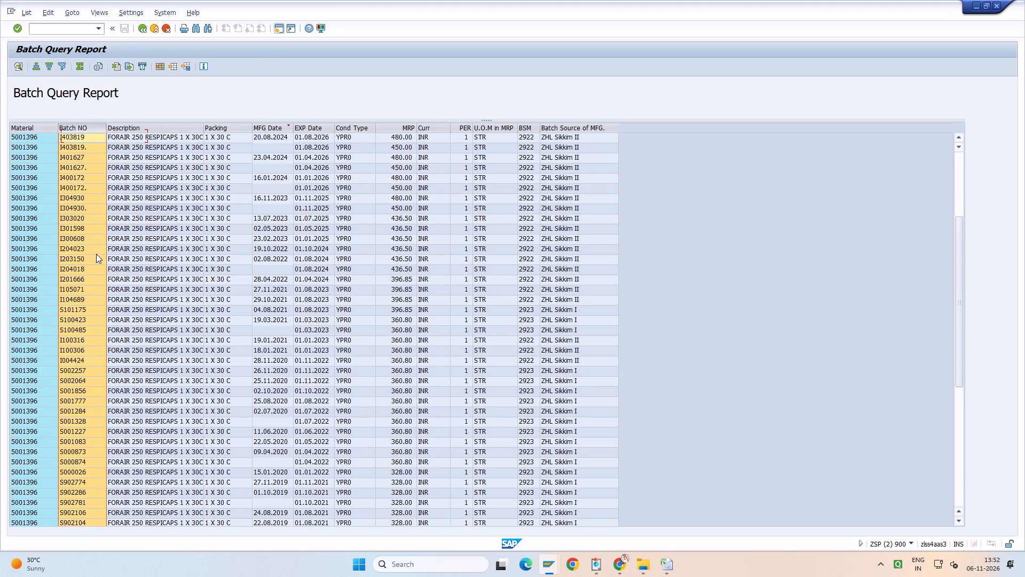
pyautogui.hotkey('alt', 'Tab')
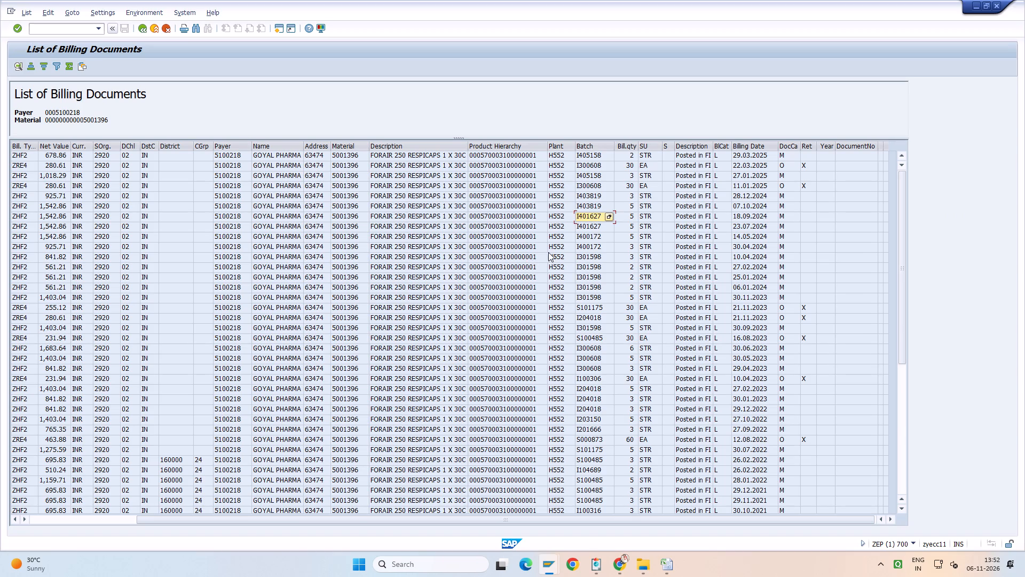
pyautogui.click(593, 217)
pyautogui.hotkey('ctrl', 'y')
pyautogui.hotkey('ctrl', 'c')
pyautogui.hotkey('alt', 'Tab')
pyautogui.click(121, 126)
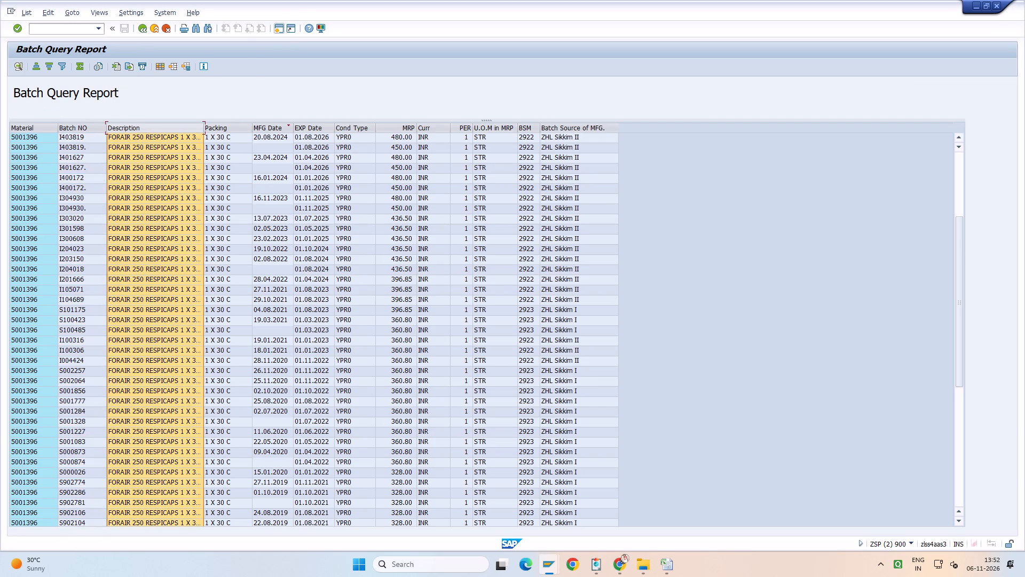
pyautogui.click(101, 127)
pyautogui.hotkey('ctrl', 'f')
pyautogui.hotkey('ctrl', 'v')
pyautogui.press('Return')
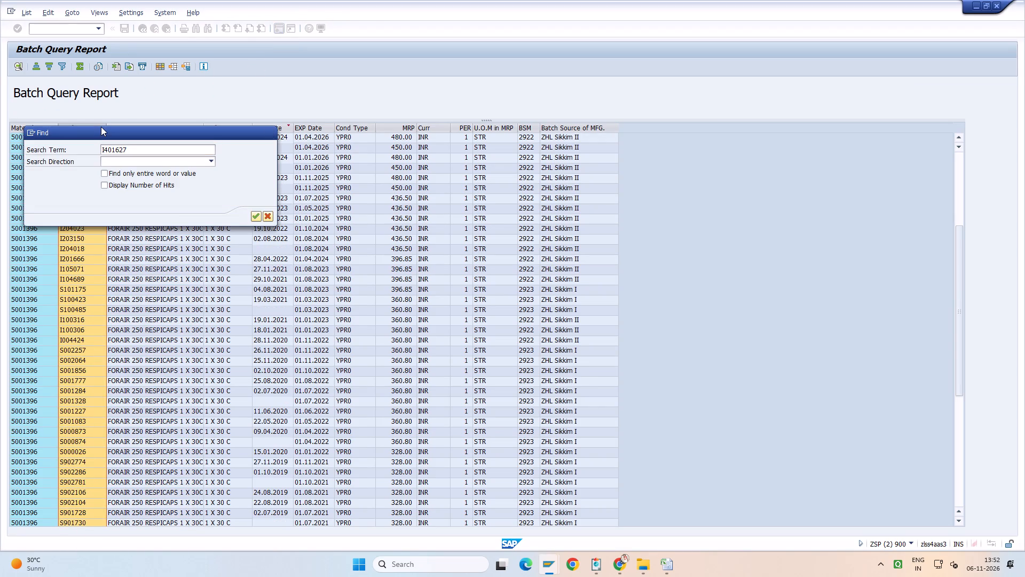
pyautogui.moveTo(136, 127); pyautogui.dragTo(161, 205)
pyautogui.click(293, 210)
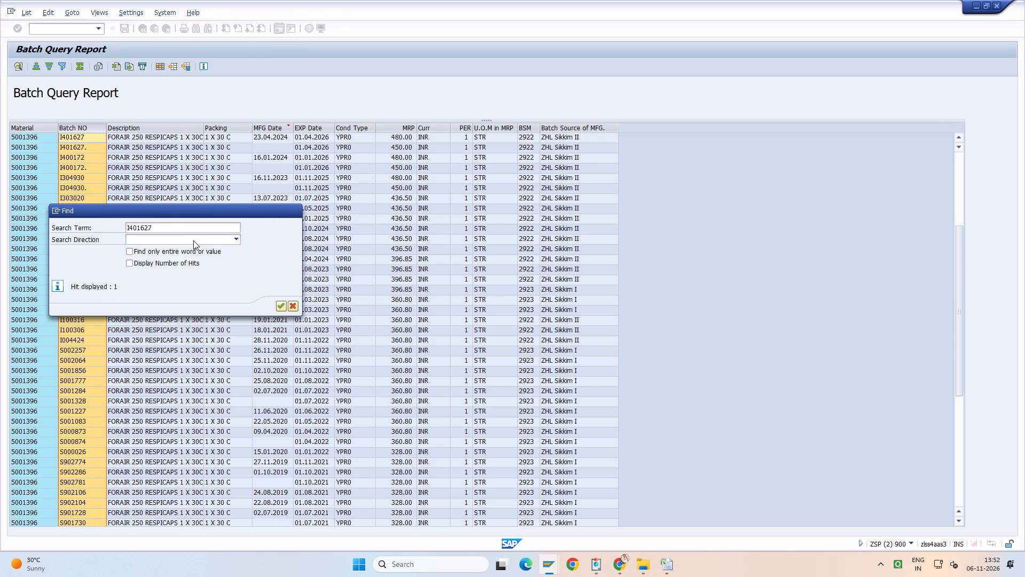
pyautogui.scroll(4, 127, 272)
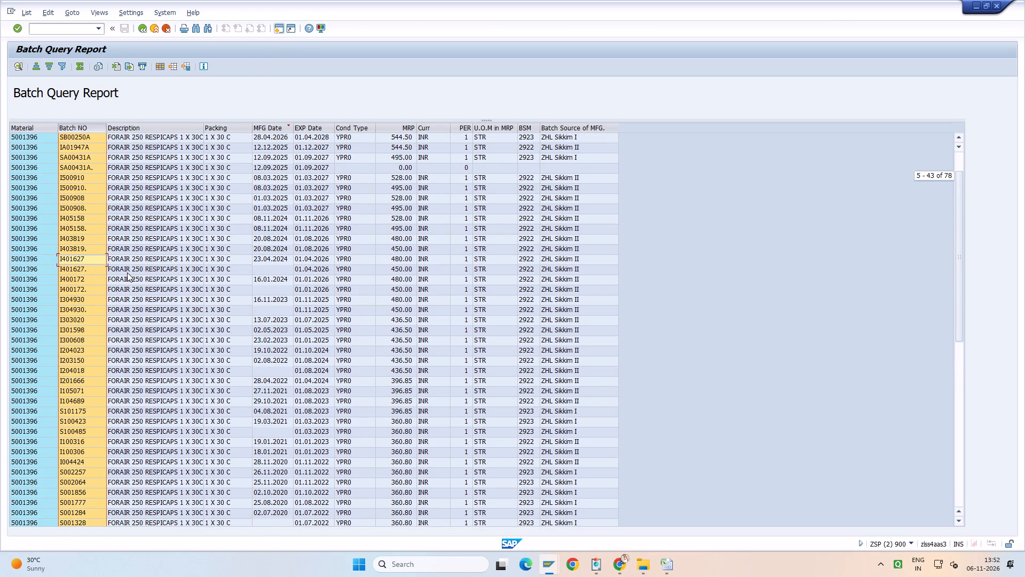
# Replace the batch of material 5001396 on the fifth claim line with I403819, copied from the Batch Query Report.
pyautogui.hotkey('alt', 'Tab')
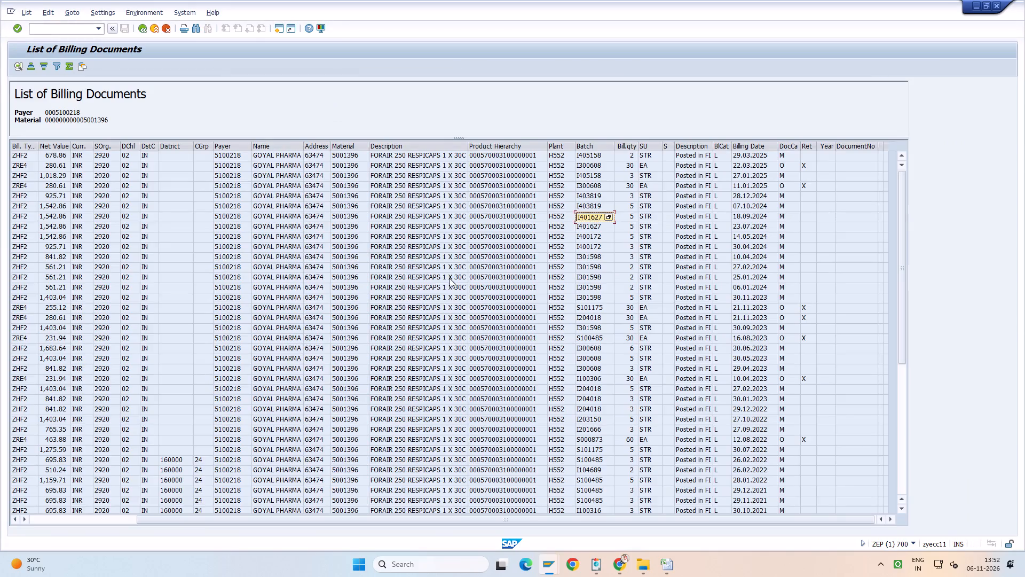
pyautogui.click(594, 208)
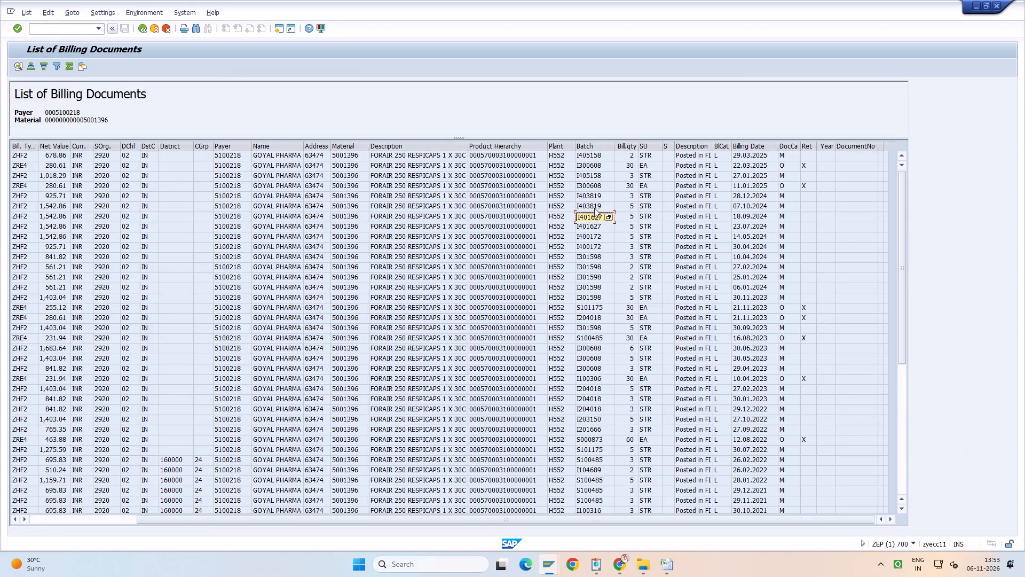
pyautogui.hotkey('alt', 'Tab')
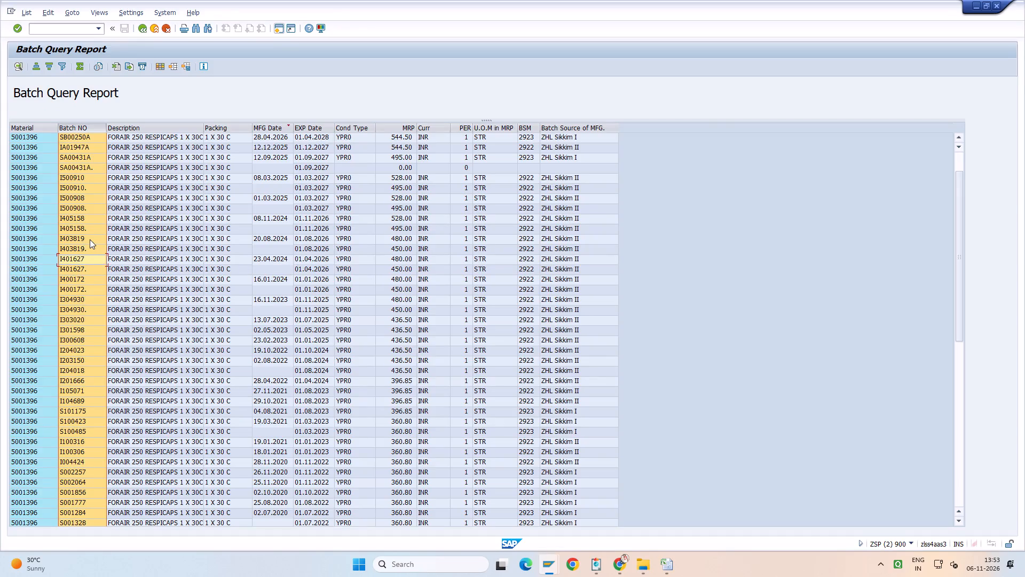
pyautogui.click(90, 239)
pyautogui.hotkey('ctrl', 'y')
pyautogui.hotkey('ctrl', 'c')
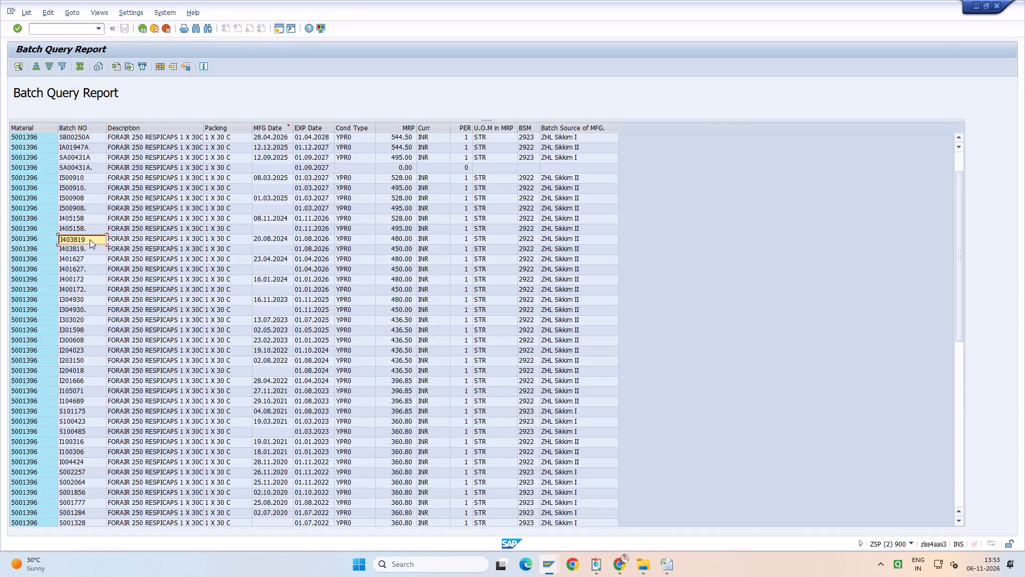
pyautogui.hotkey('alt', 'Tab')
pyautogui.hotkey('alt', 'Tab')
pyautogui.moveTo(251, 213); pyautogui.dragTo(199, 215)
pyautogui.hotkey('ctrl', 'v')
pyautogui.press('Return')
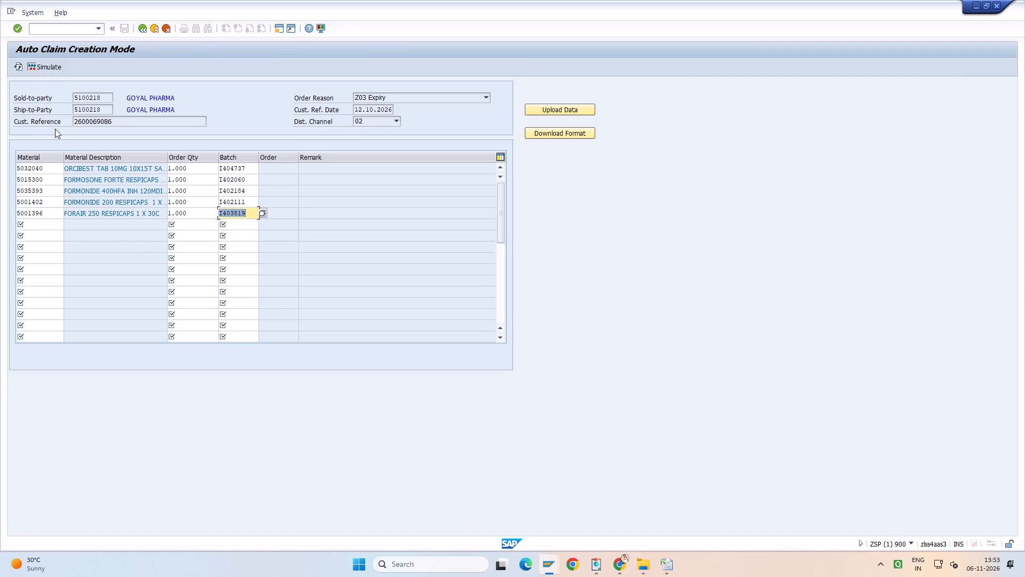
# Simulate the five-line claim with Desktop as the selected folder and create the claim order.
pyautogui.click(54, 66)
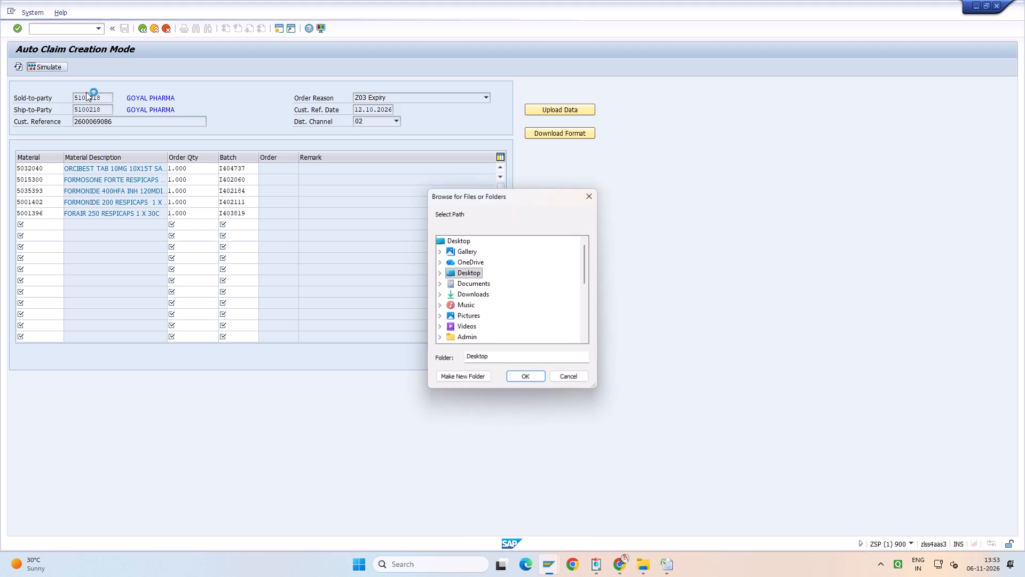
pyautogui.click(452, 241)
pyautogui.click(527, 379)
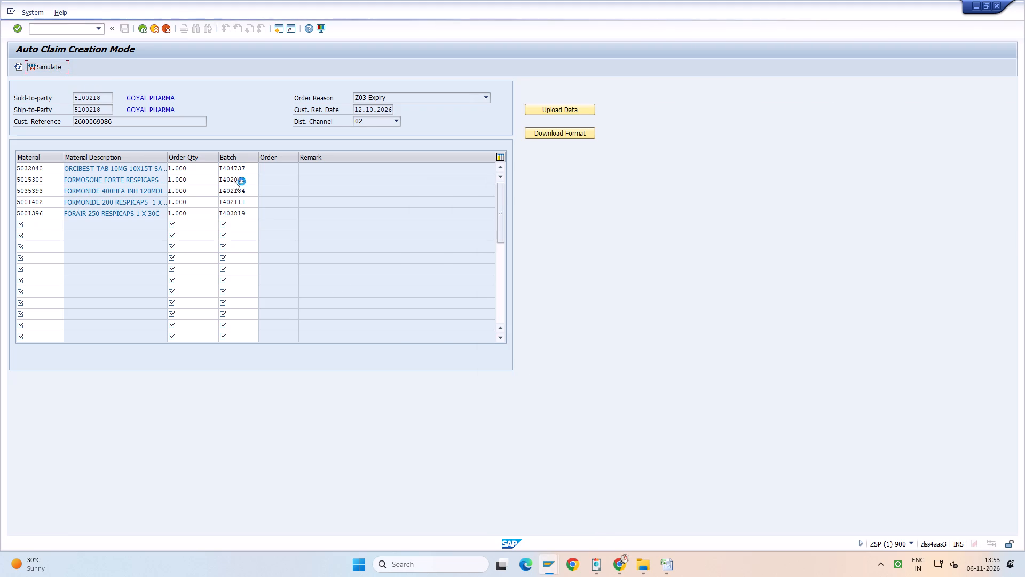
pyautogui.click(50, 68)
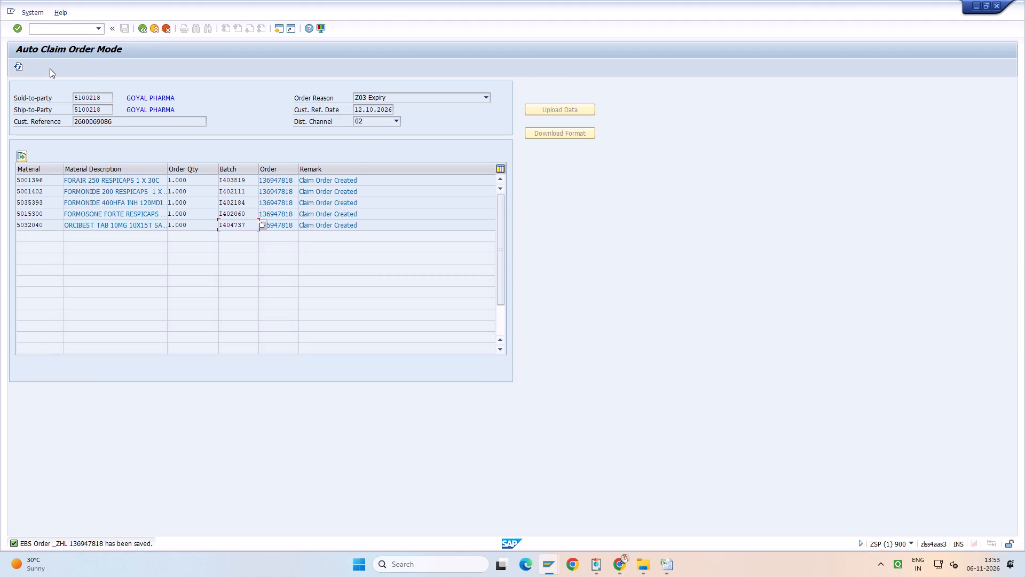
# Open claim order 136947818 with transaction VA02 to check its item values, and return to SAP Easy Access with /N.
pyautogui.click(99, 33)
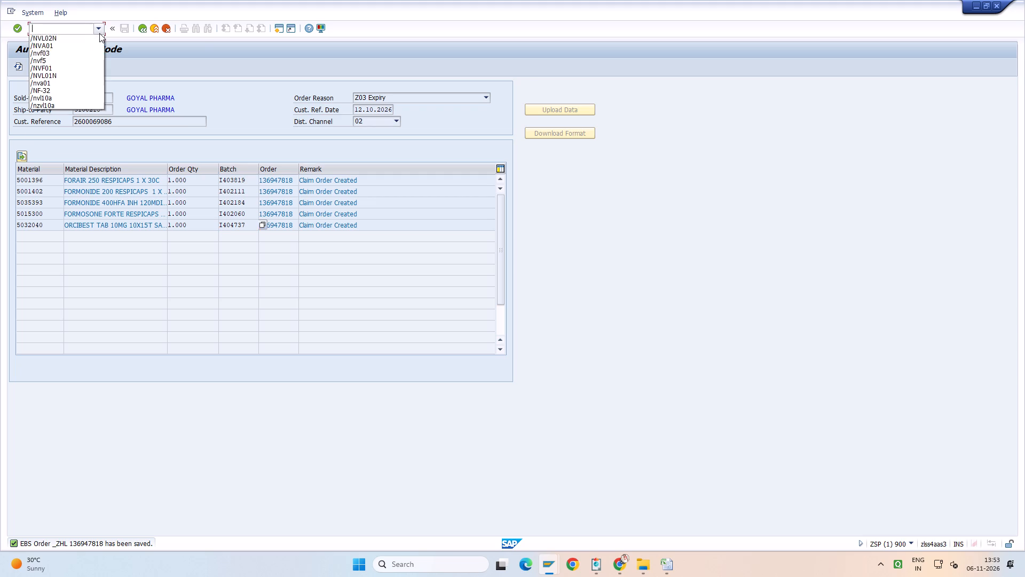
pyautogui.click(98, 49)
pyautogui.click(97, 29)
pyautogui.click(94, 54)
pyautogui.press('Return')
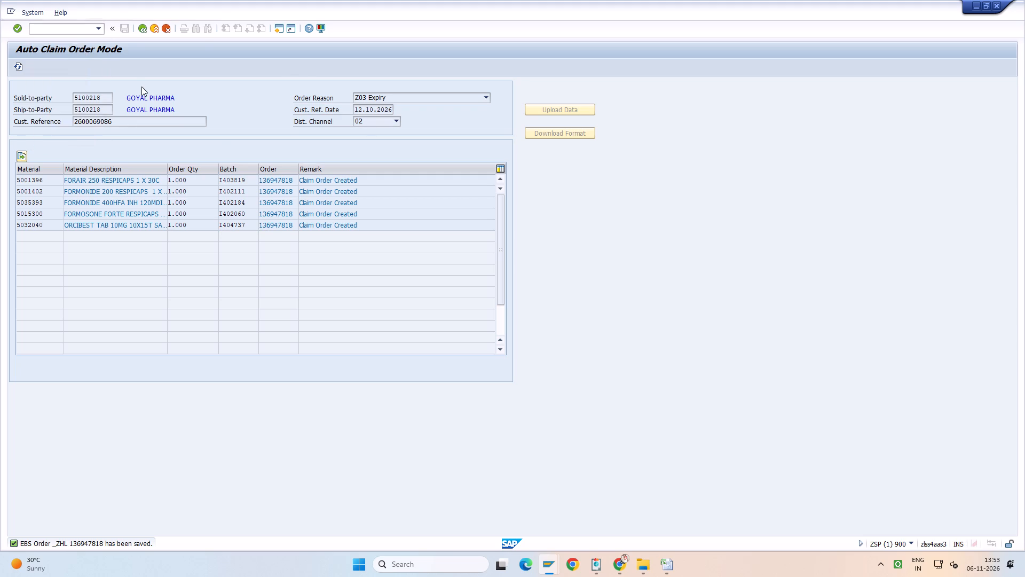
pyautogui.press('Return')
pyautogui.press('Return')
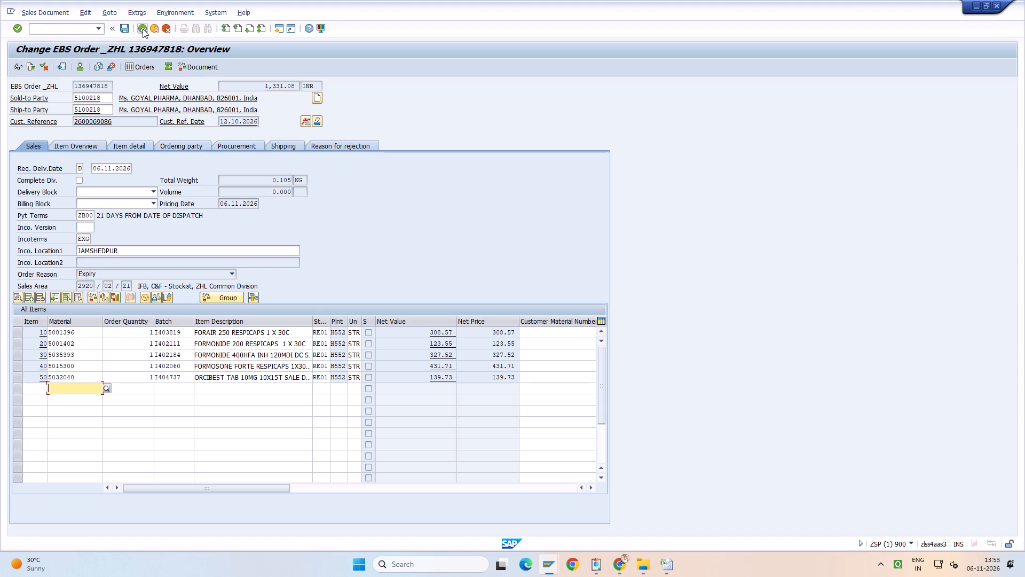
pyautogui.click(143, 29)
pyautogui.click(98, 30)
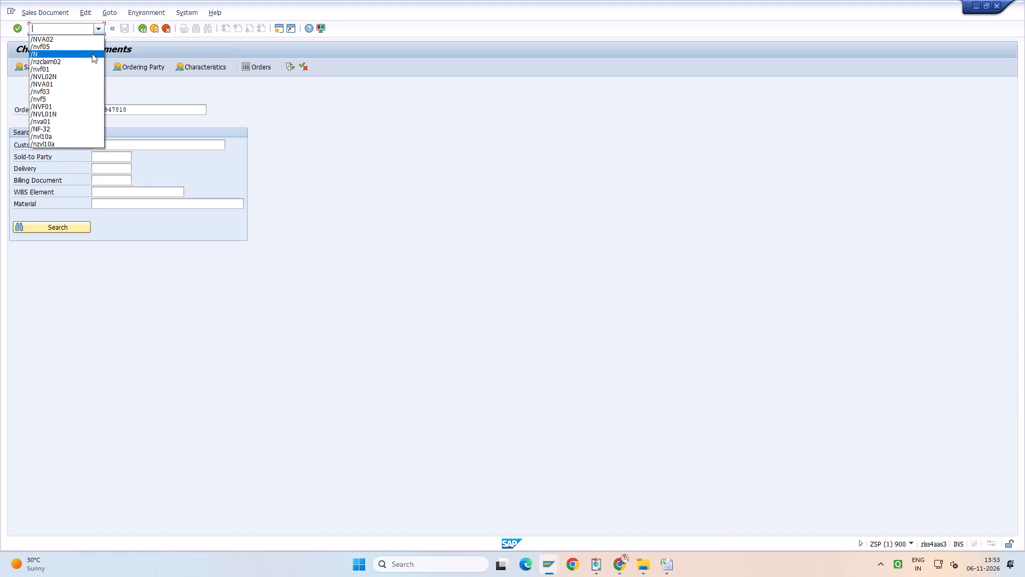
pyautogui.click(92, 54)
pyautogui.press('Return')
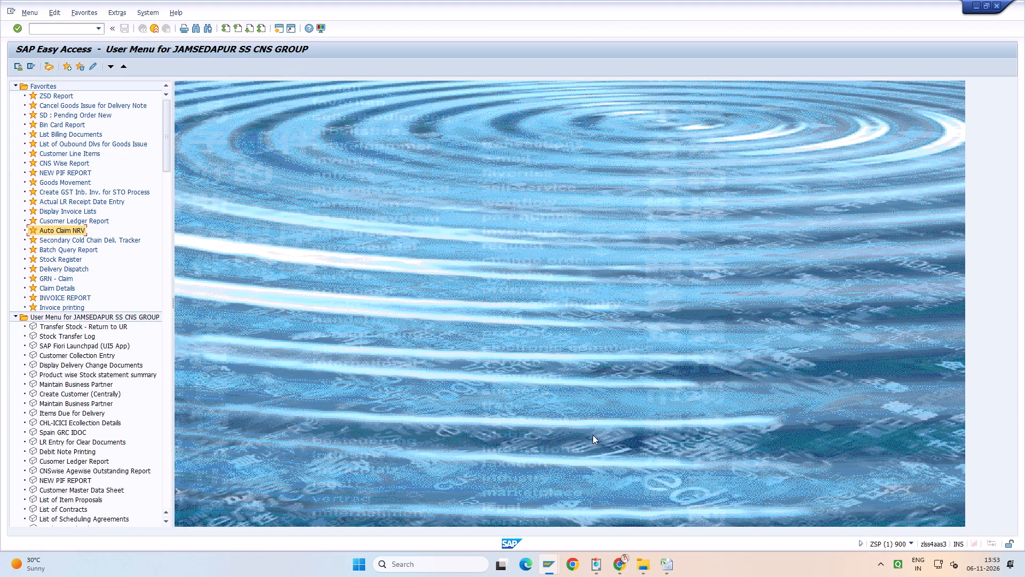
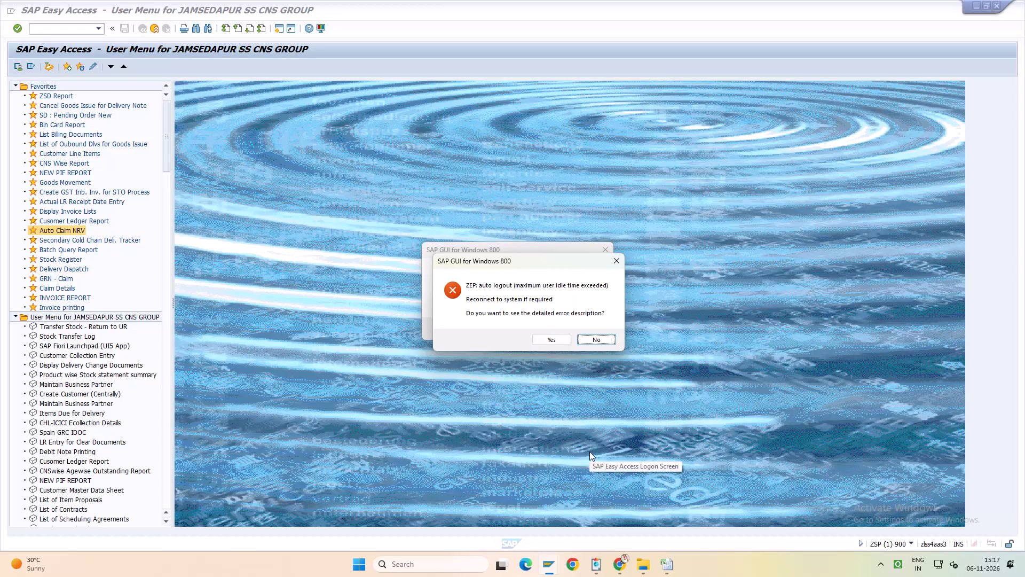
# Dismiss both SAP auto-logout notices without opening the detailed error descriptions.
pyautogui.press('Return')
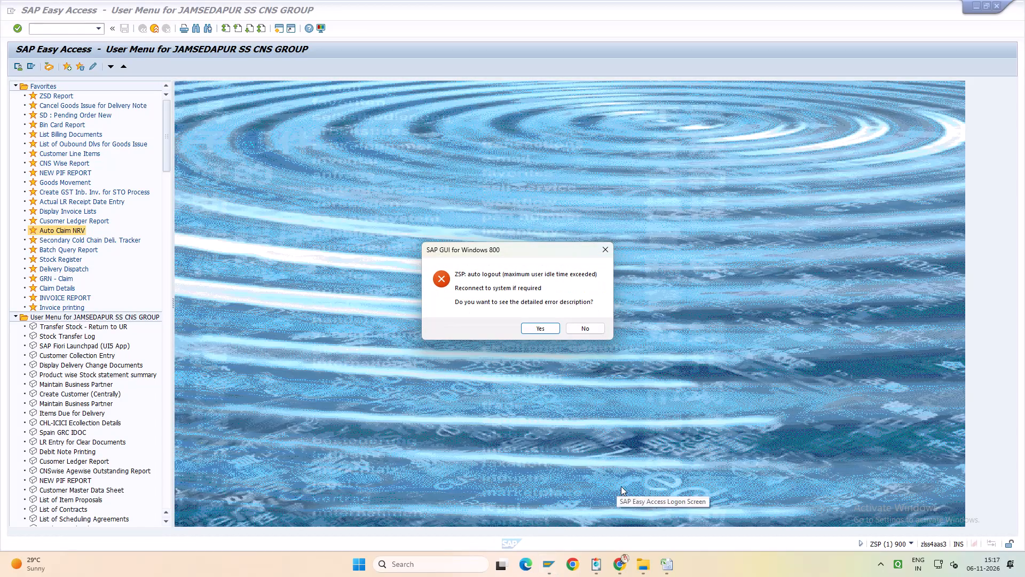
pyautogui.click(598, 325)
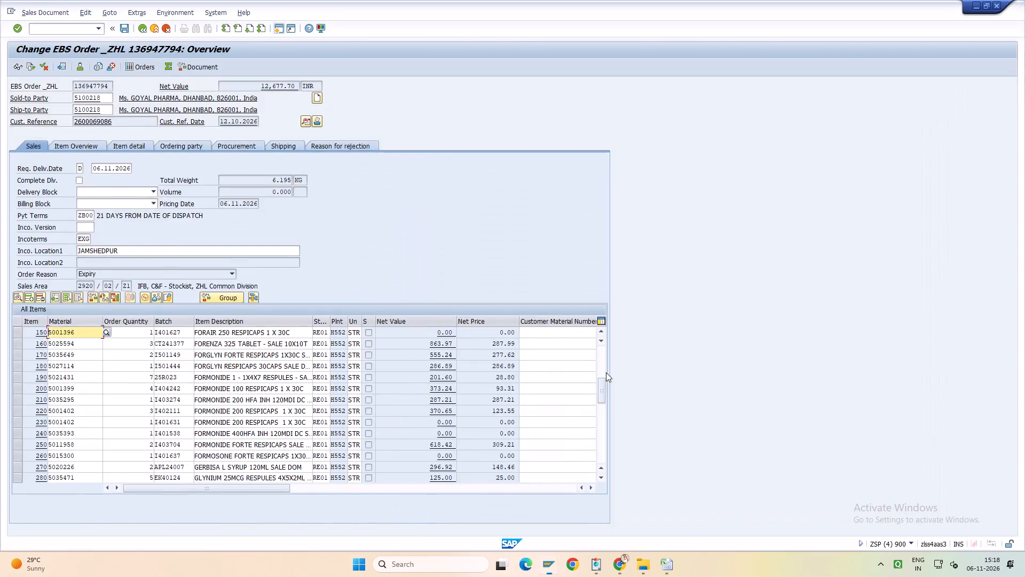
# Switch to the Novus Optra application for ZYDUS GROUP.
pyautogui.click(595, 571)
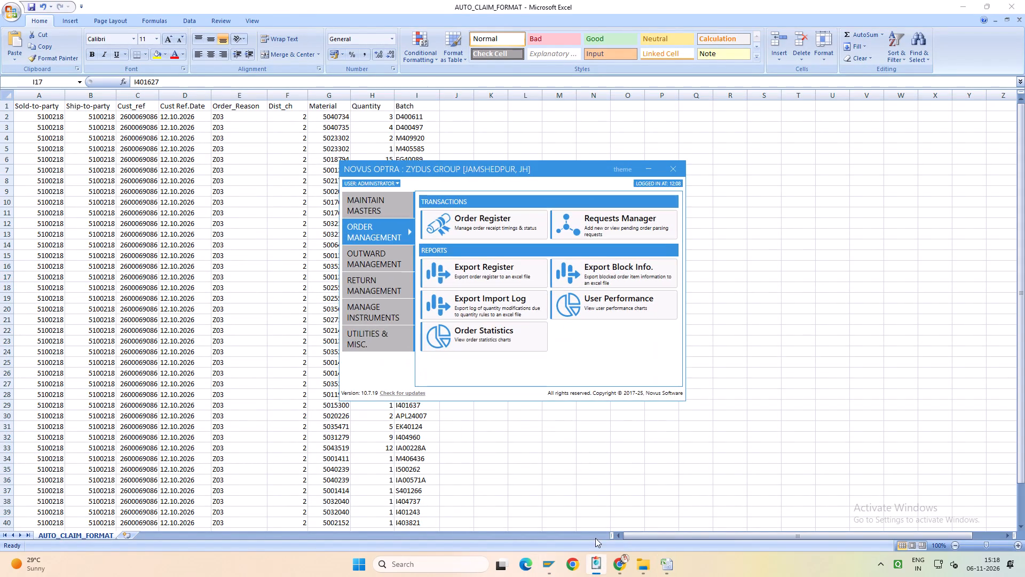
# Start a new order in the Order Register for customer SHREE SHYAM DRUG HOUSE, RANCHI.
pyautogui.doubleClick(473, 224)
pyautogui.click(374, 395)
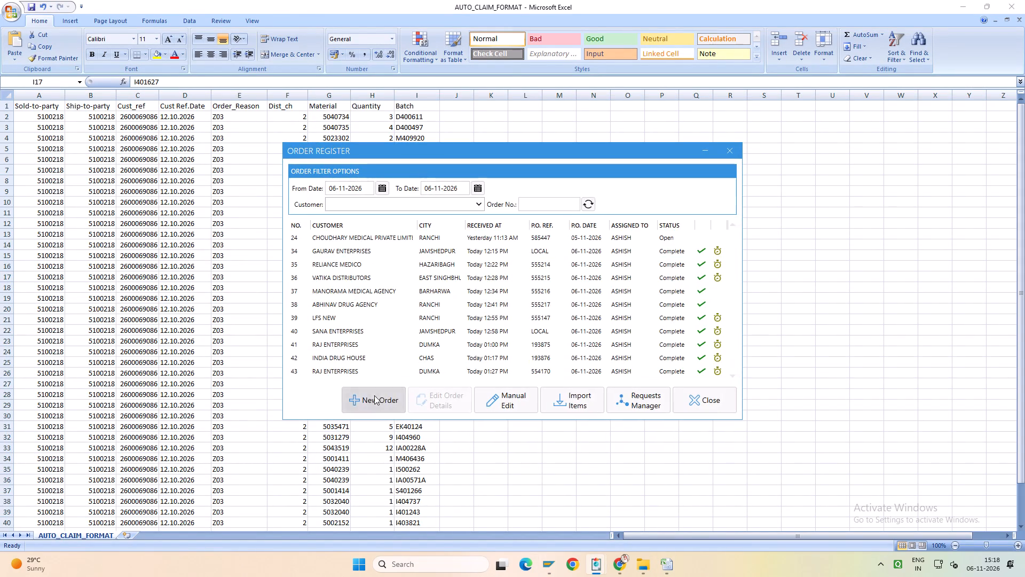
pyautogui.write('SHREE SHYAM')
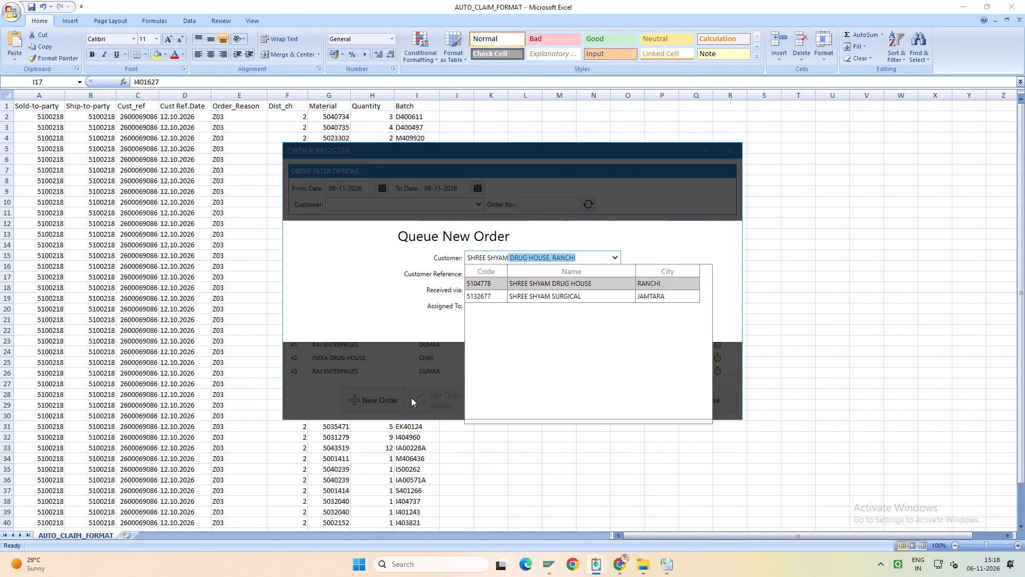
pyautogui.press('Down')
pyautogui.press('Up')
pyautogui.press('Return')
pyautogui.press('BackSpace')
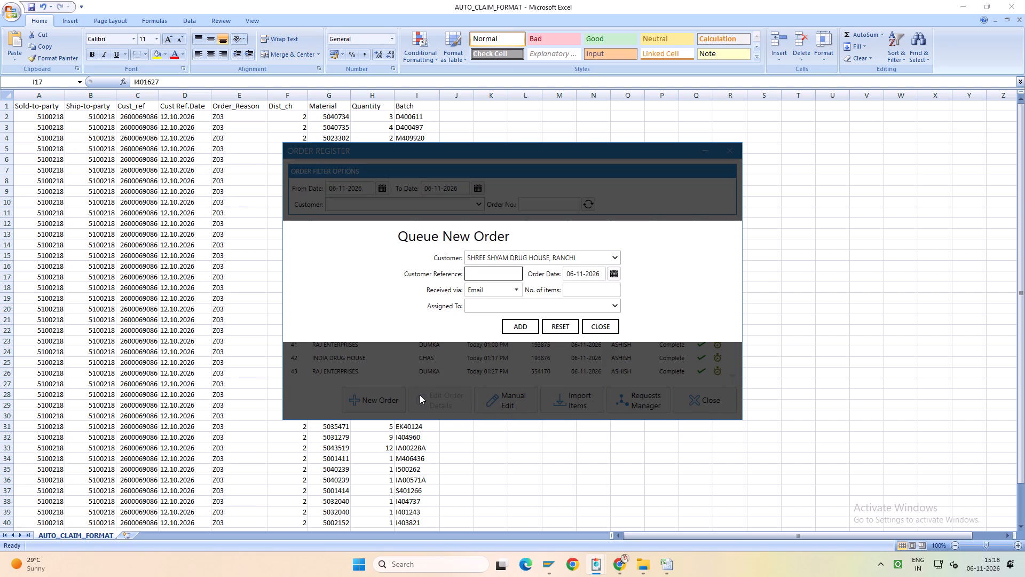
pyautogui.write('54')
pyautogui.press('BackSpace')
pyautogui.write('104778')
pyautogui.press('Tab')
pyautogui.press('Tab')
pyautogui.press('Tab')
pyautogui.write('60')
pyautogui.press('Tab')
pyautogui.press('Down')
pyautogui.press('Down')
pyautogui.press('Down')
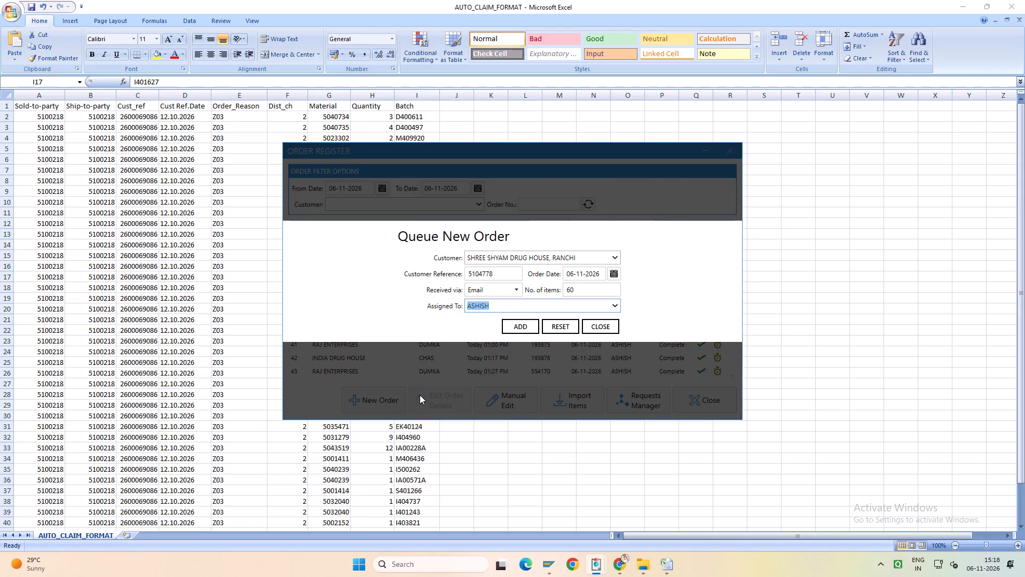
pyautogui.click(526, 331)
pyautogui.click(583, 330)
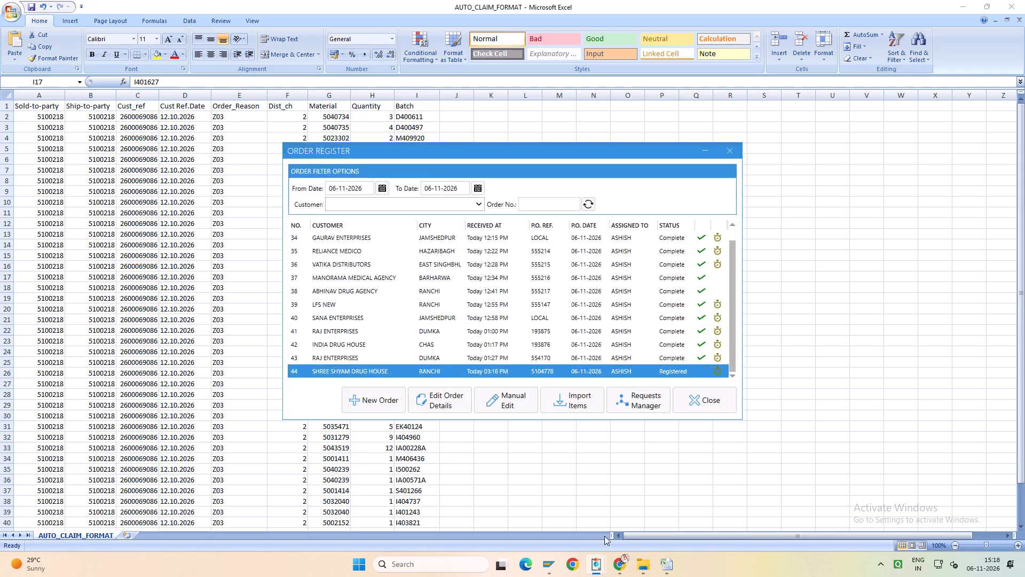
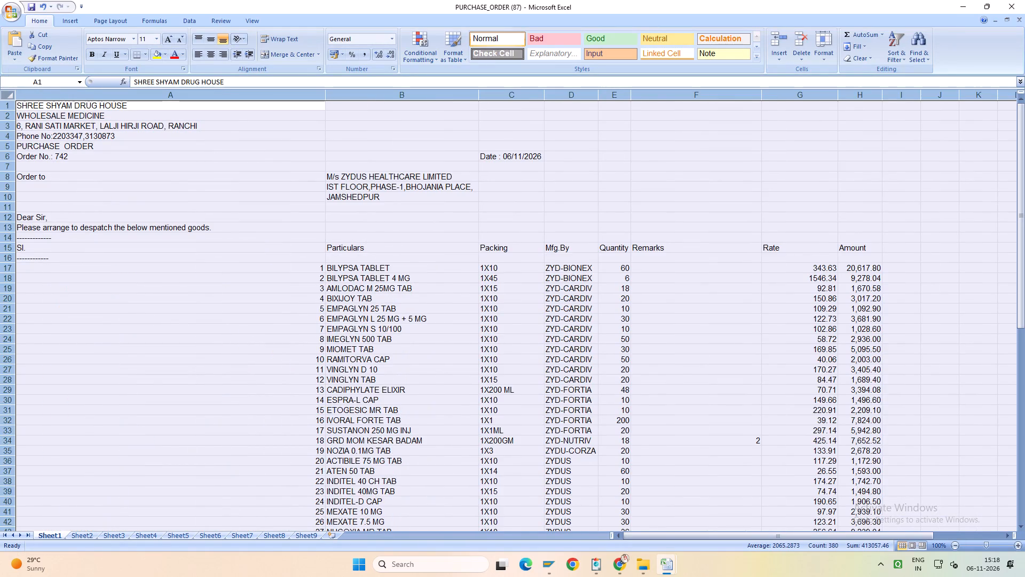
# Narrow all columns of the SHREE SHYAM DRUG HOUSE purchase order sheet to a uniform width of about 21.5.
pyautogui.moveTo(325, 96); pyautogui.dragTo(238, 112)
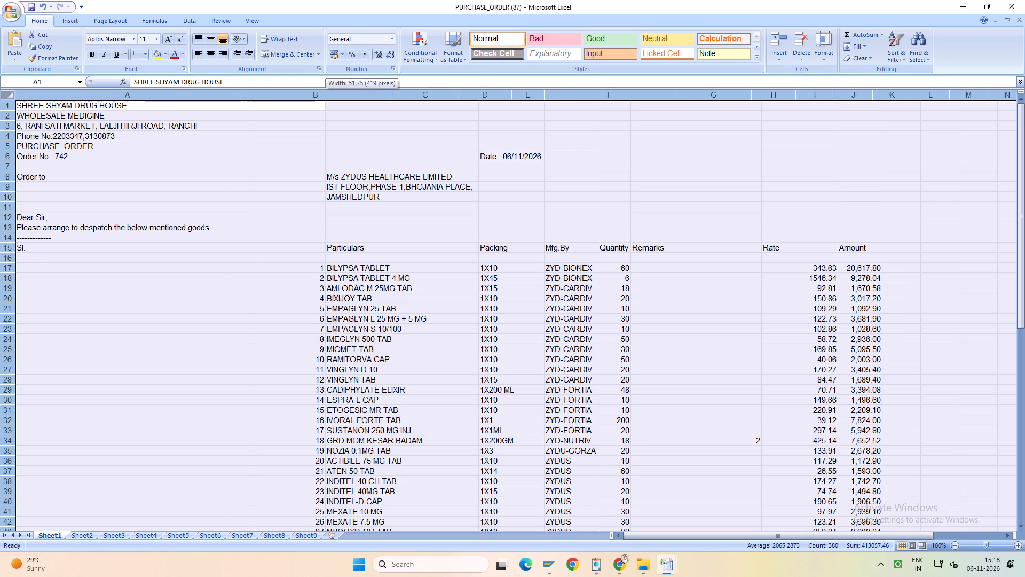
pyautogui.moveTo(238, 112); pyautogui.dragTo(109, 104)
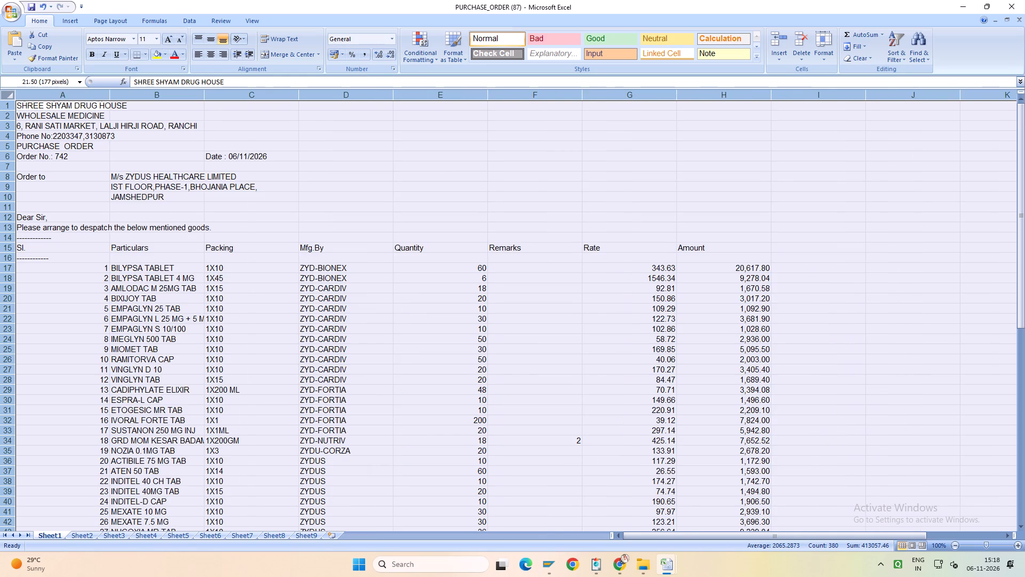
# Save the PURCHASE_ORDER (87) workbook and close it.
pyautogui.hotkey('ctrl', 's')
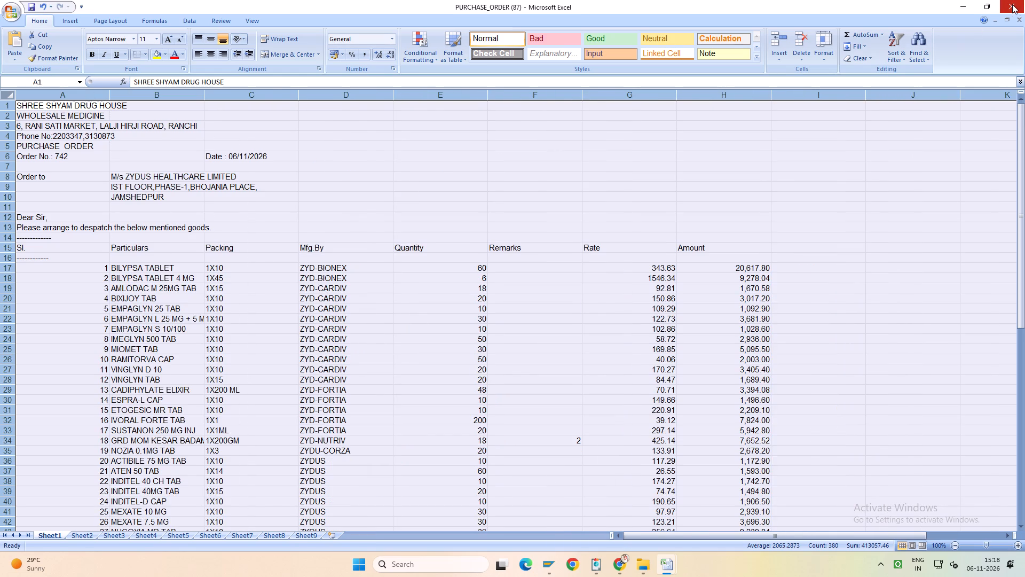
pyautogui.click(1013, 4)
# Switch back to the open Novus Optra application windows.
pyautogui.click(594, 566)
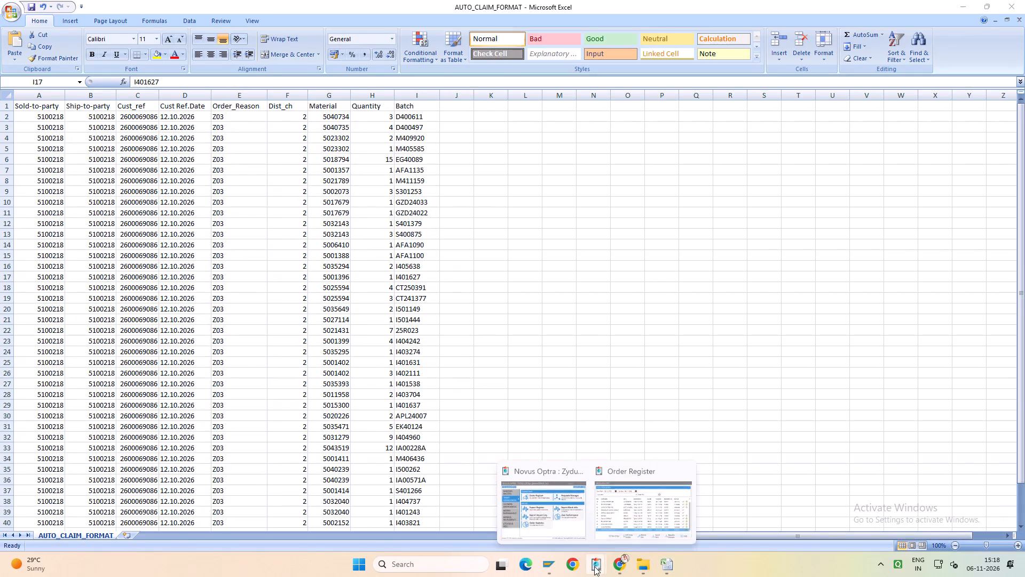
# From the Novus Optra Order Register, import PURCHASE_ORDER (87).xlsx from Downloads for order 44 of SHREE SHYAM DRUG HOUSE, RANCHI.
pyautogui.click(637, 508)
pyautogui.click(586, 409)
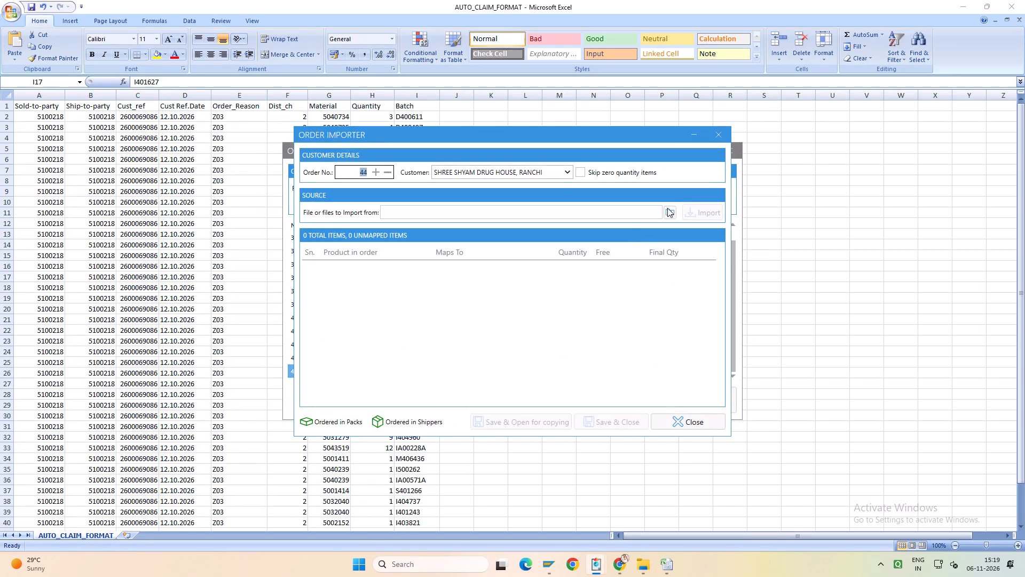
pyautogui.click(669, 210)
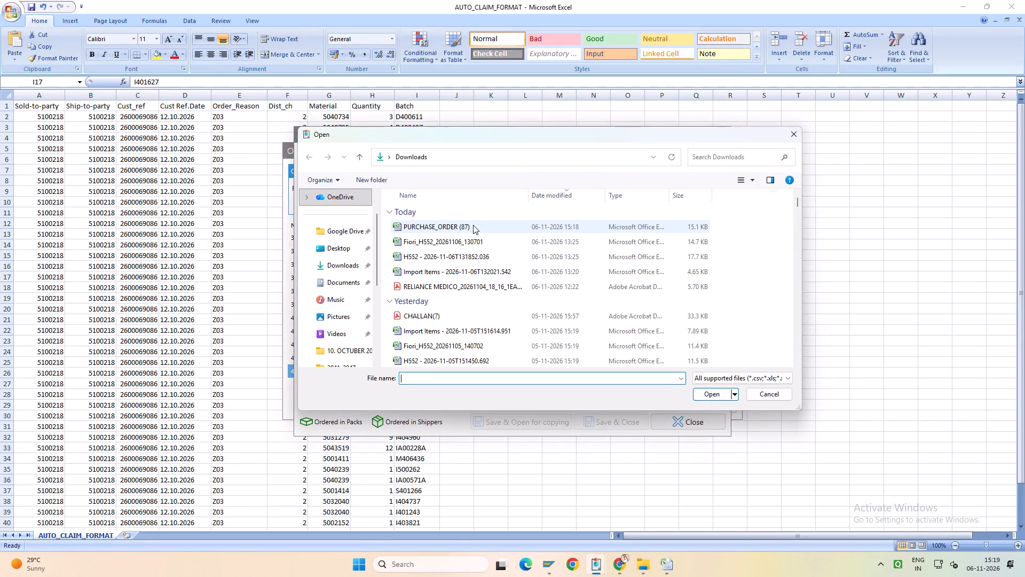
pyautogui.doubleClick(473, 225)
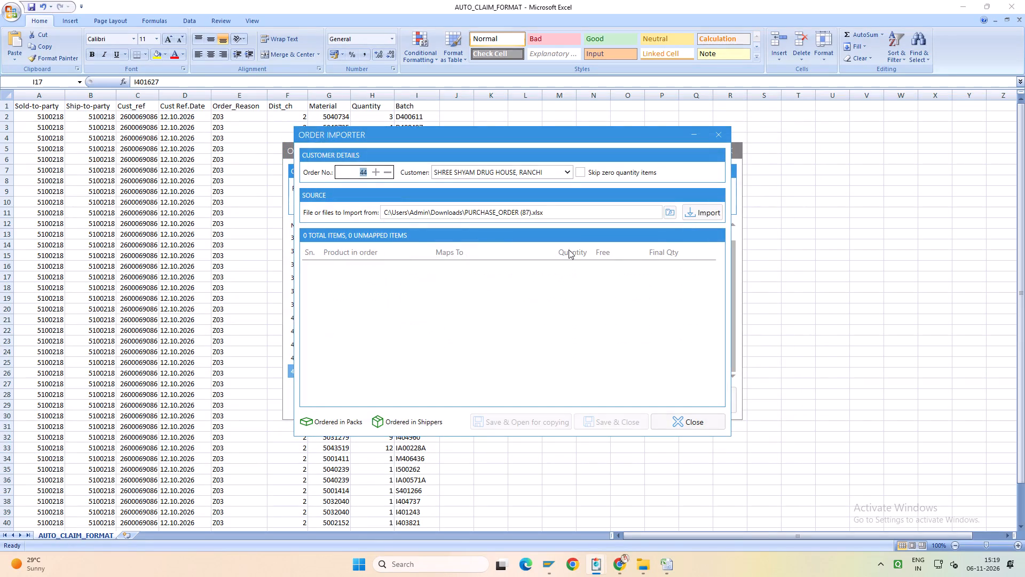
pyautogui.click(690, 213)
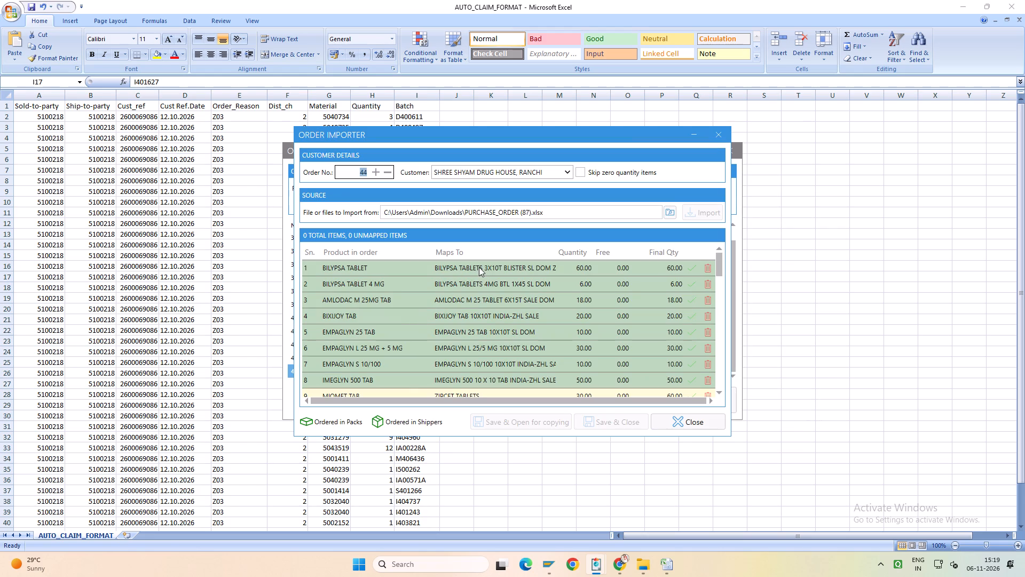
# Map the BILYPSA TABLET order line to BILYPSA TABLETS 3X10T BLISTER SL DOM, code 5041863.
pyautogui.click(479, 267)
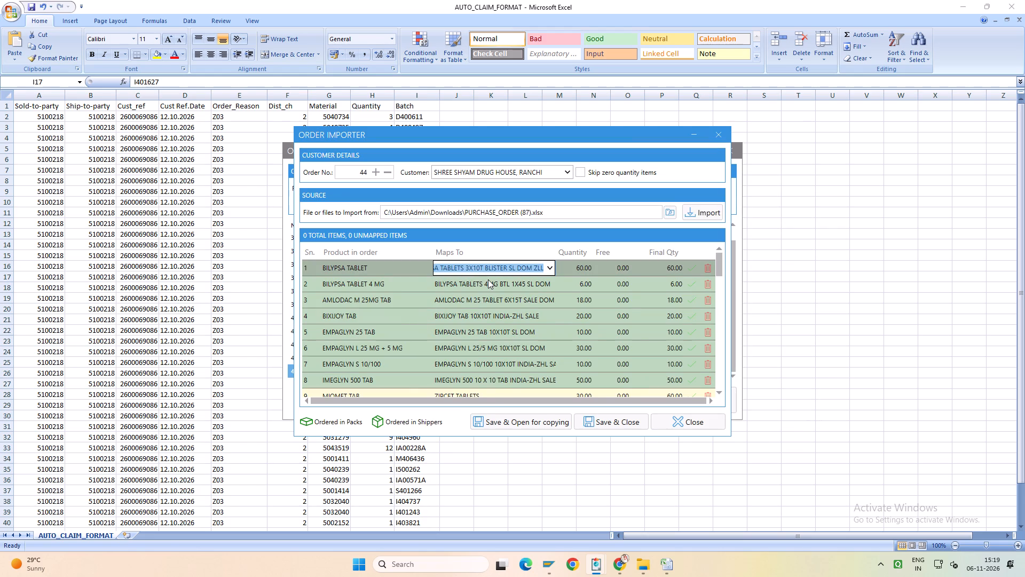
pyautogui.write('BILYPSAT')
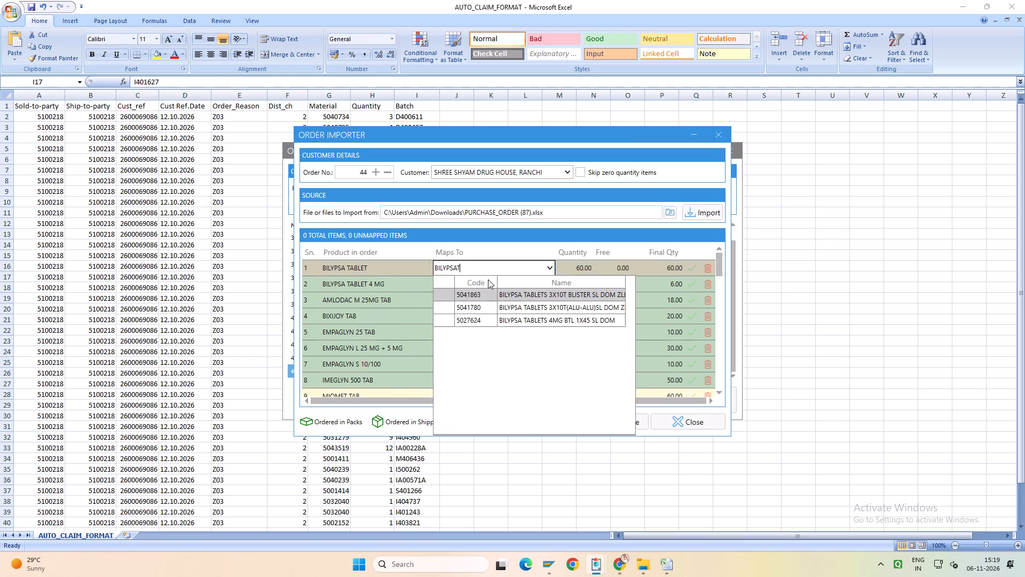
pyautogui.press('Down')
pyautogui.press('Up')
pyautogui.press('Return')
pyautogui.press('Return')
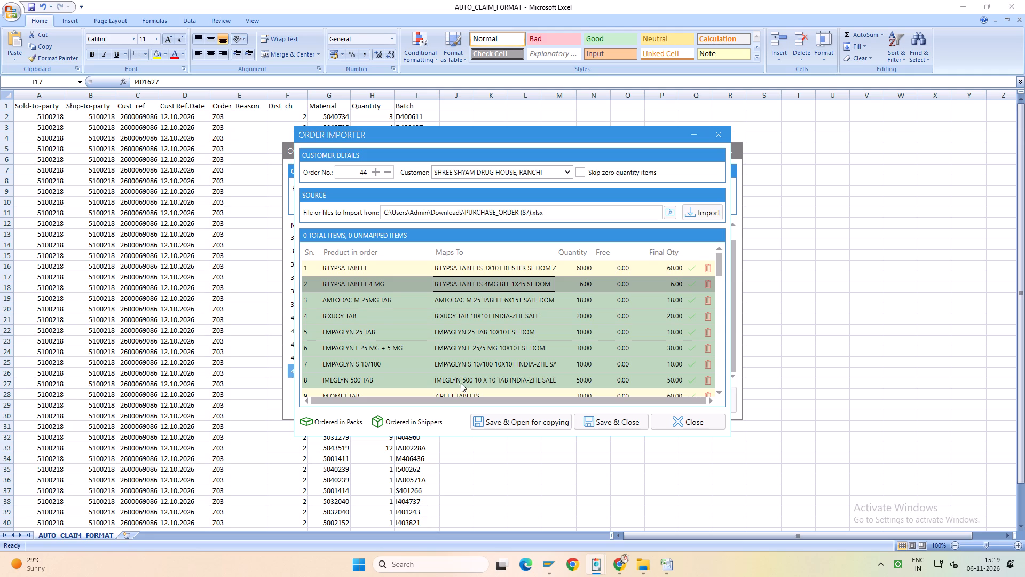
# Map the MIOMET TAB order line to MIOMET 10X10 TAB INDIA-ZHL SALE, code 5051514.
pyautogui.scroll(-1, 461, 384)
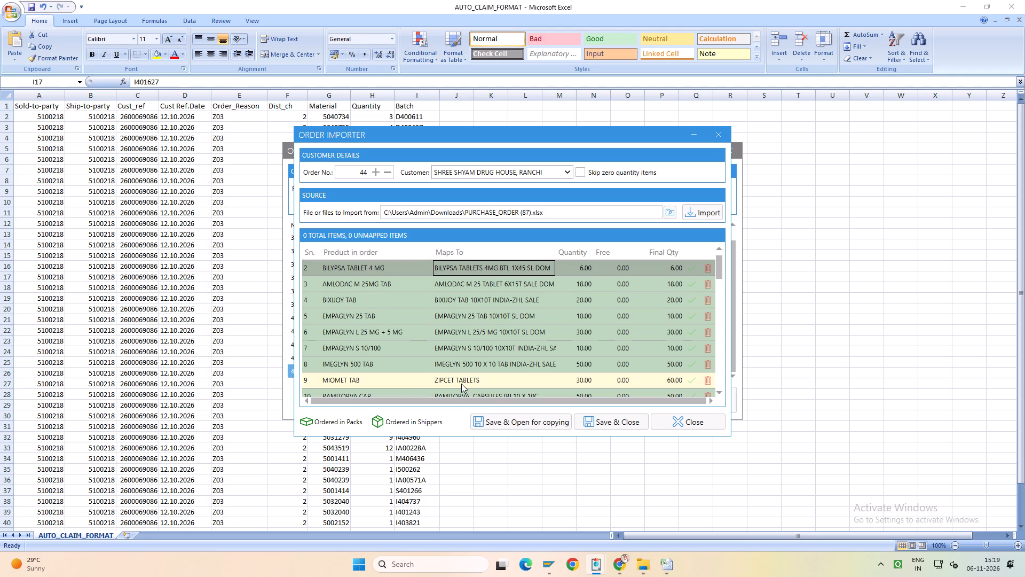
pyautogui.click(461, 384)
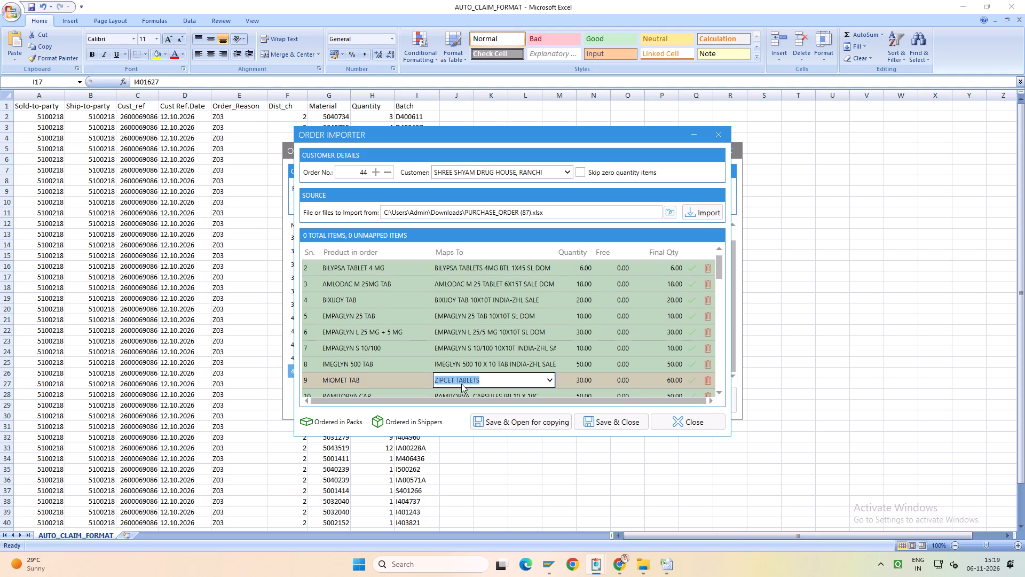
pyautogui.write('MIOMET')
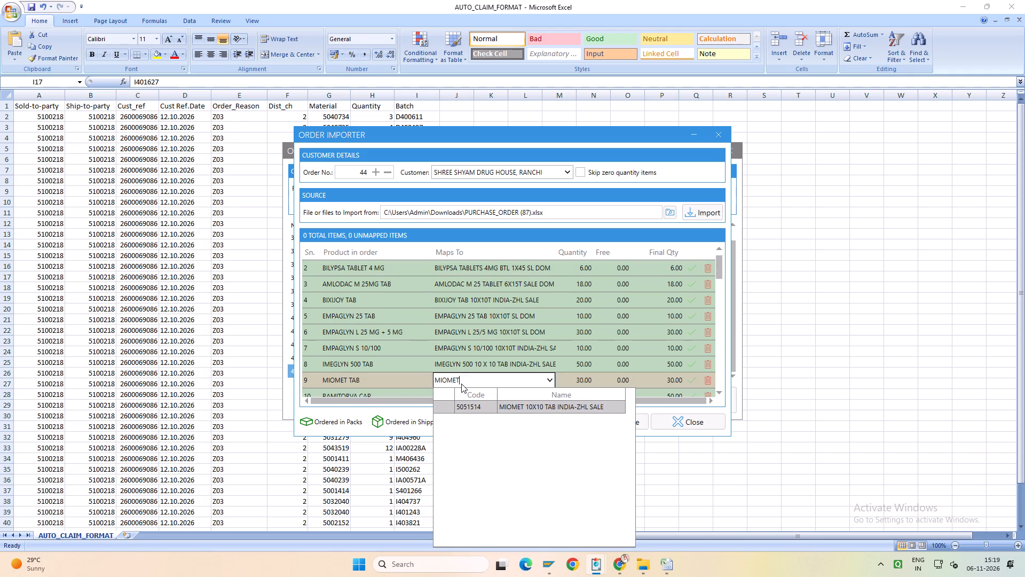
pyautogui.press('Return')
pyautogui.press('Return')
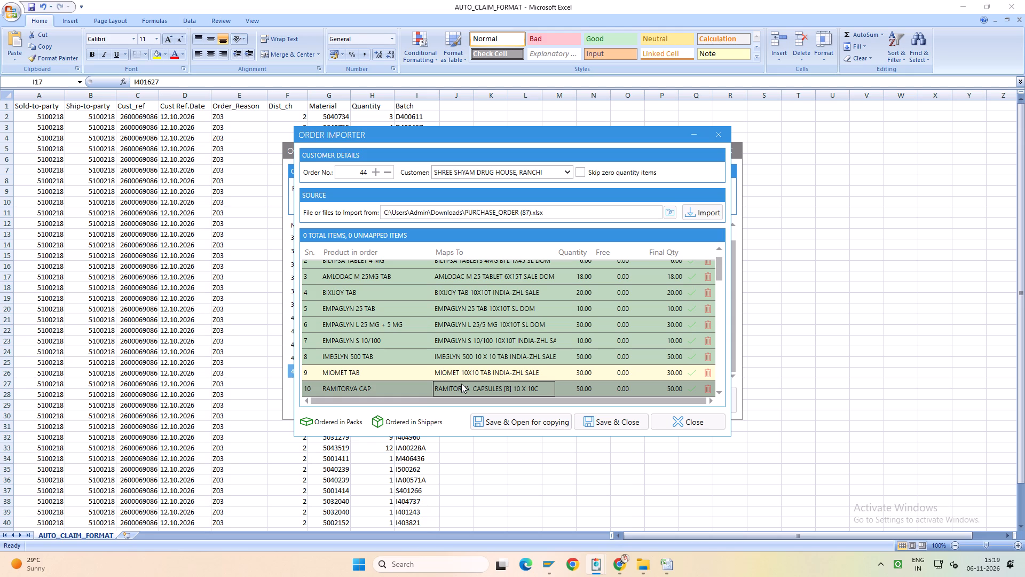
# Set the ordered quantity of ETOGESIC MR TAB on line 15 to 50.
pyautogui.scroll(-2, 461, 384)
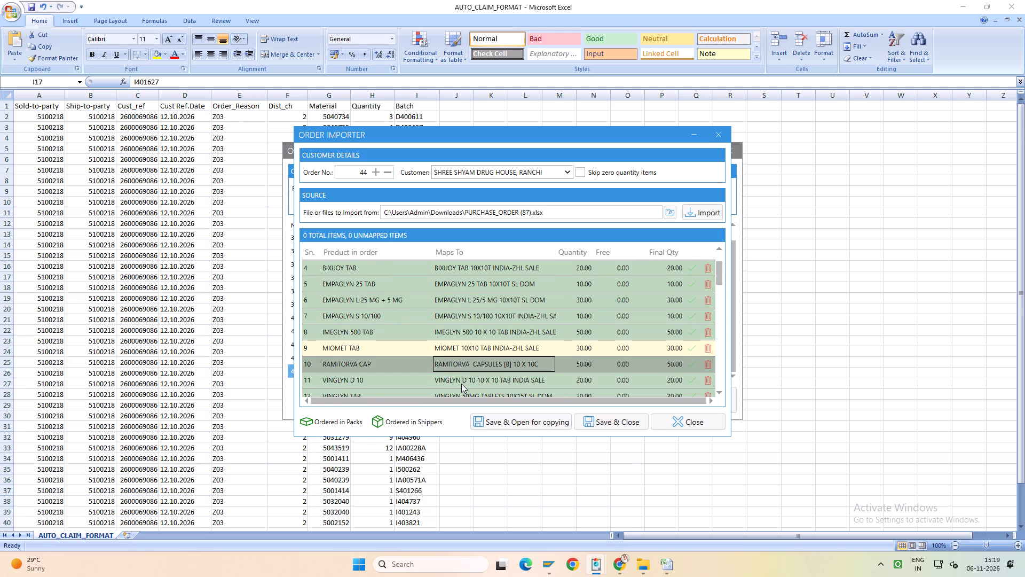
pyautogui.scroll(-2, 461, 384)
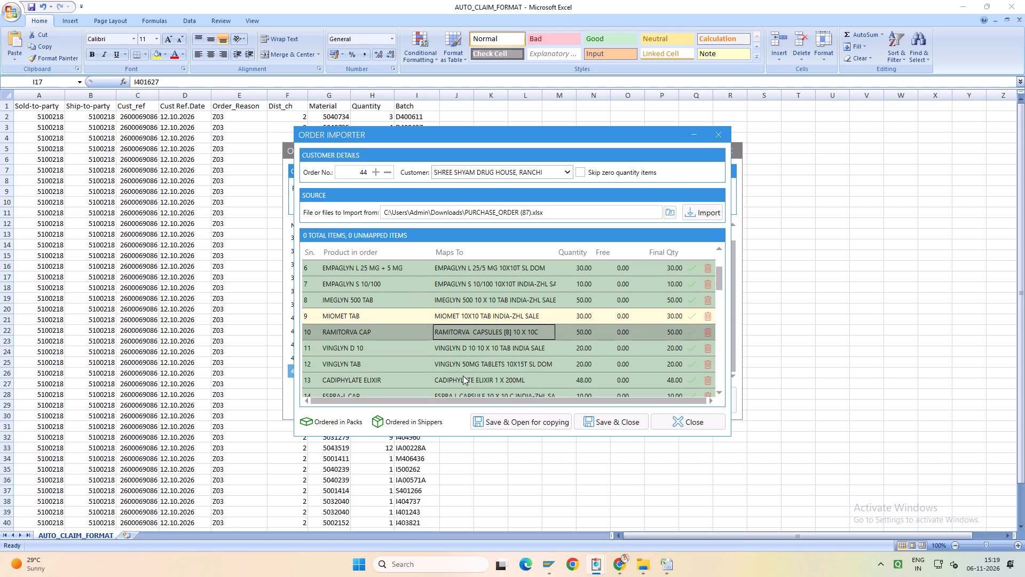
pyautogui.scroll(-2, 463, 376)
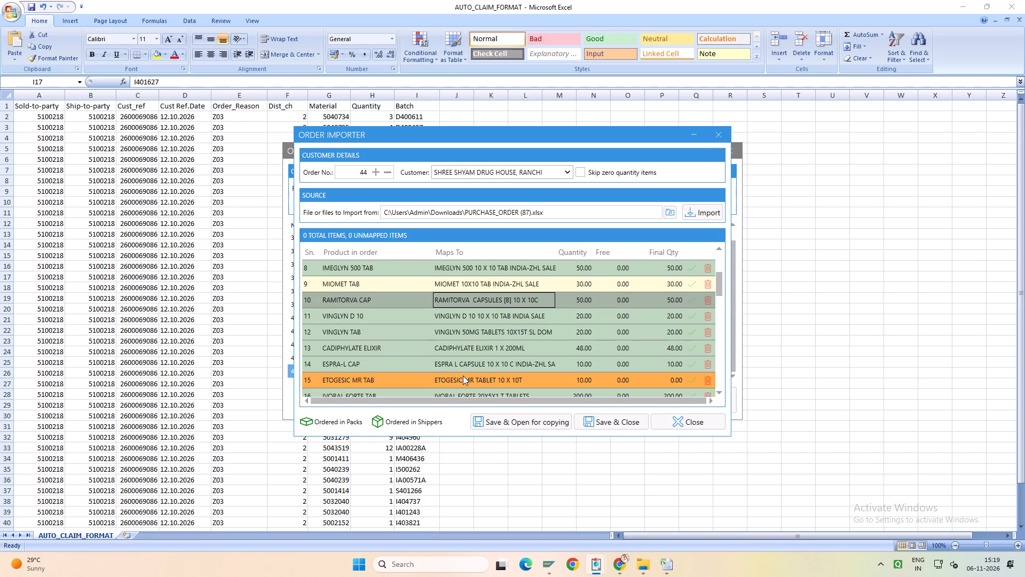
pyautogui.click(577, 383)
pyautogui.write('50')
pyautogui.press('Return')
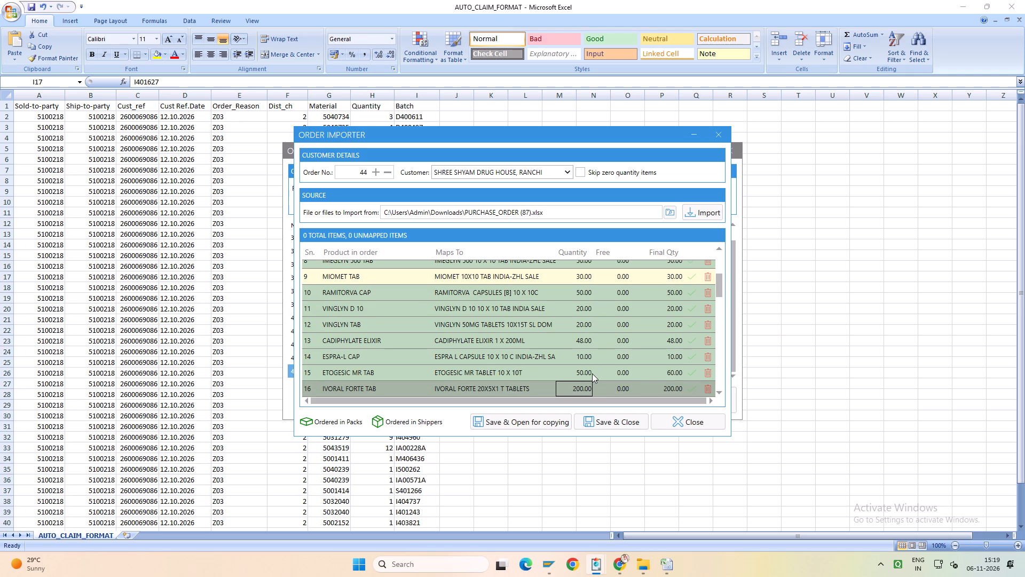
# Set the ordered quantity of SUSTANON 250 MG INJ on line 17 to 50.
pyautogui.scroll(-1, 558, 384)
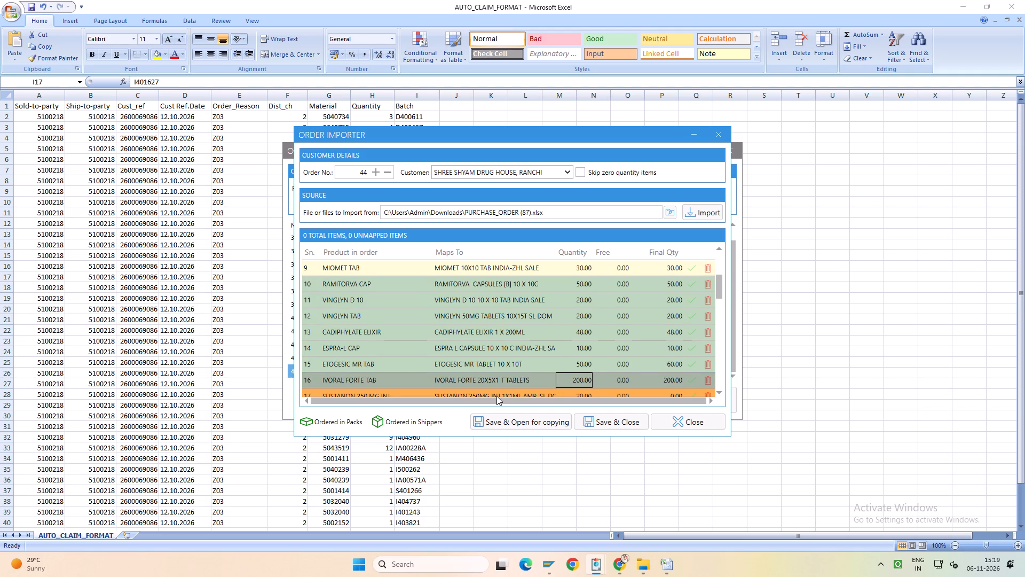
pyautogui.scroll(-1, 496, 396)
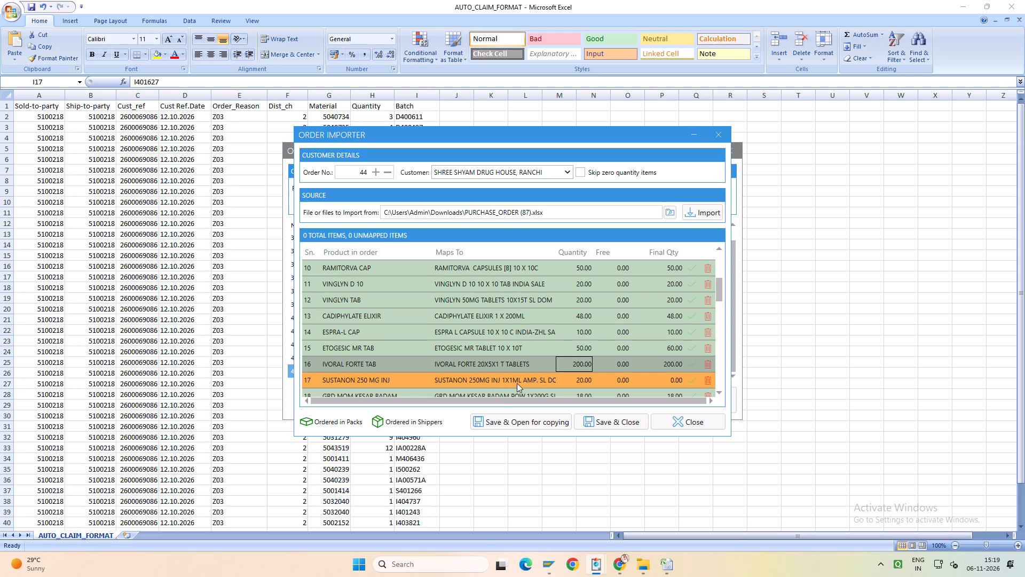
pyautogui.click(587, 383)
pyautogui.write('50')
pyautogui.press('Return')
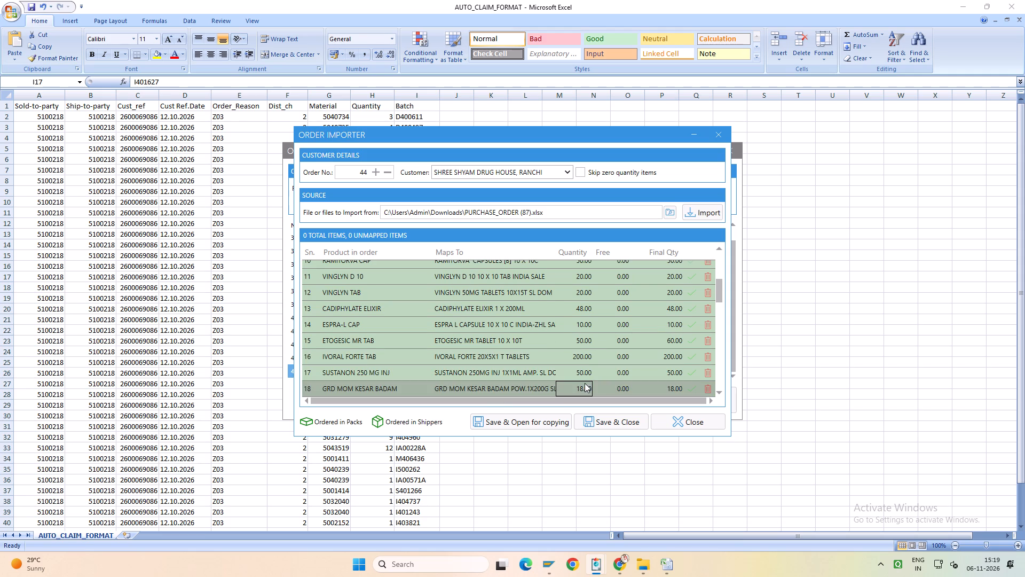
# Check the following order lines and delete the VORIER TAB item on line 29 from the import.
pyautogui.scroll(-2, 497, 389)
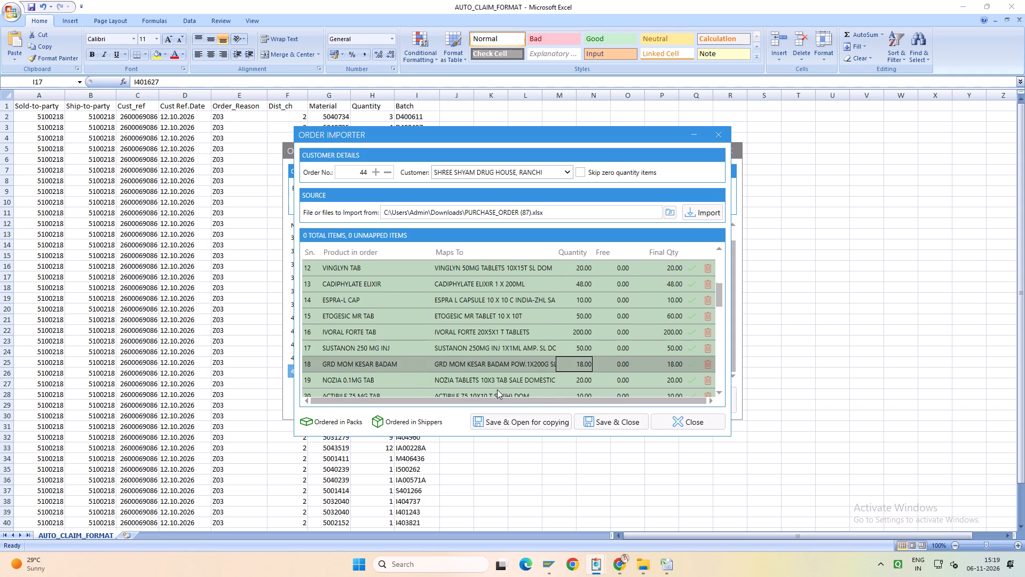
pyautogui.scroll(-1, 497, 389)
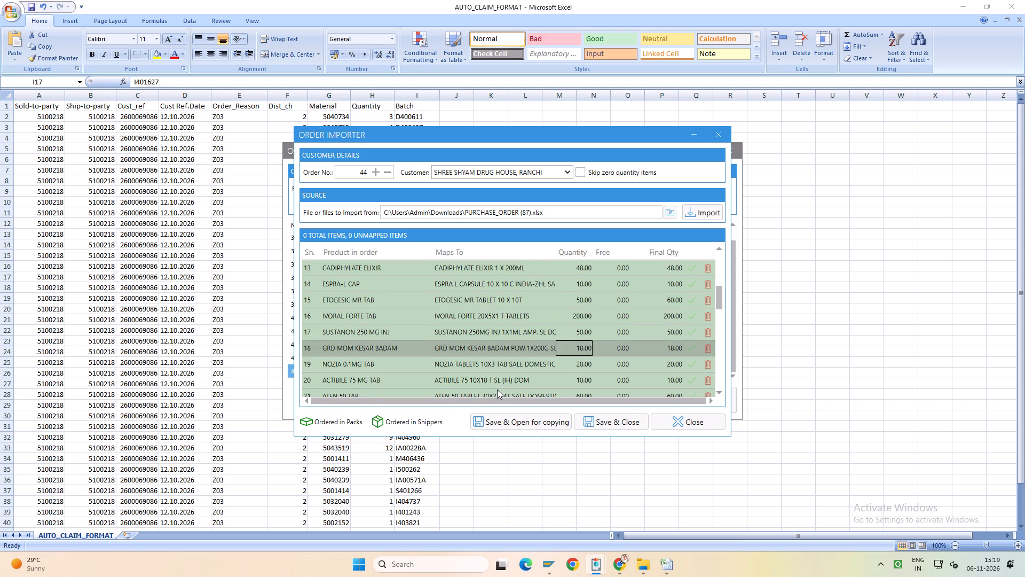
pyautogui.scroll(-2, 497, 389)
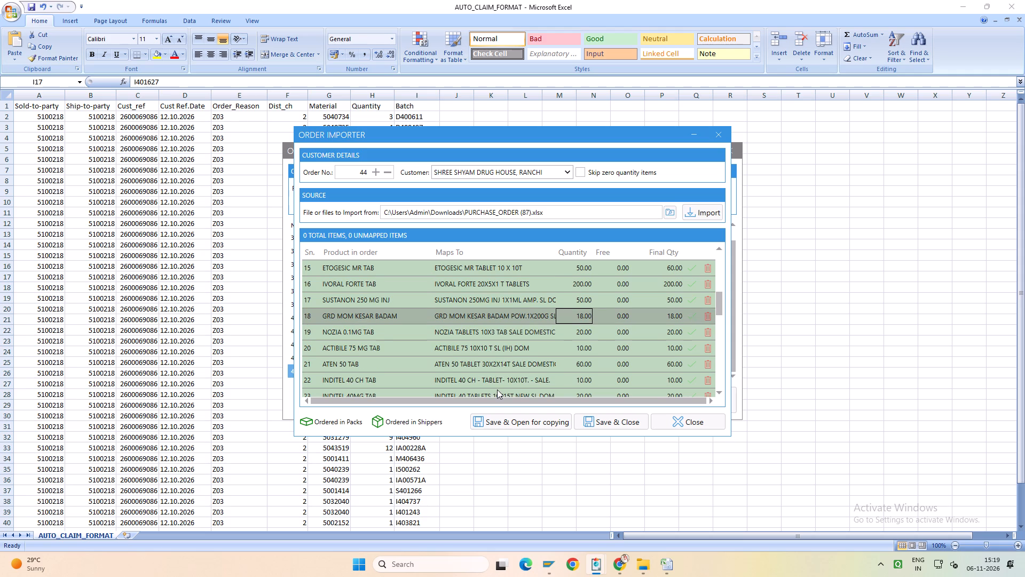
pyautogui.scroll(-2, 497, 389)
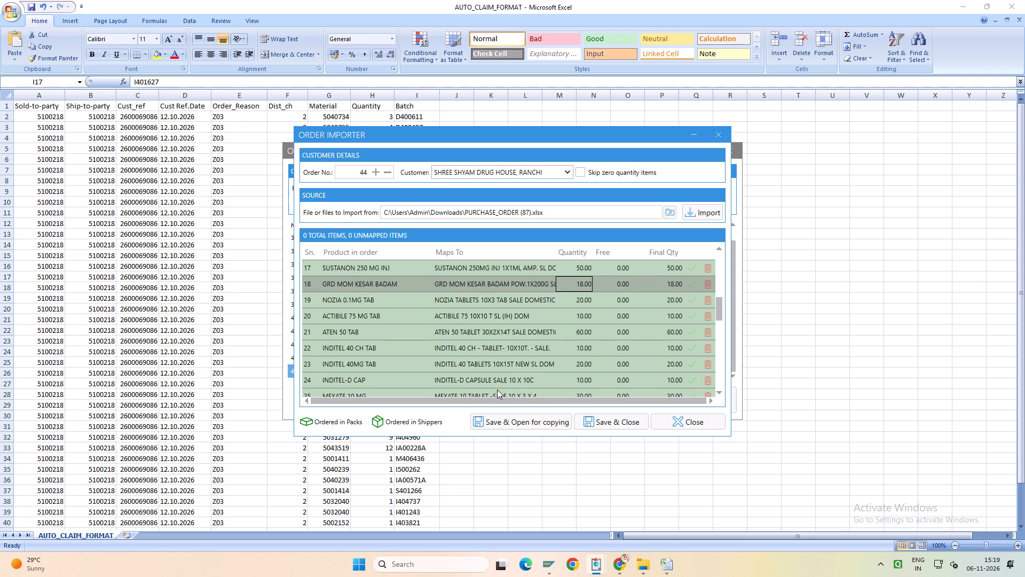
pyautogui.scroll(-2, 497, 389)
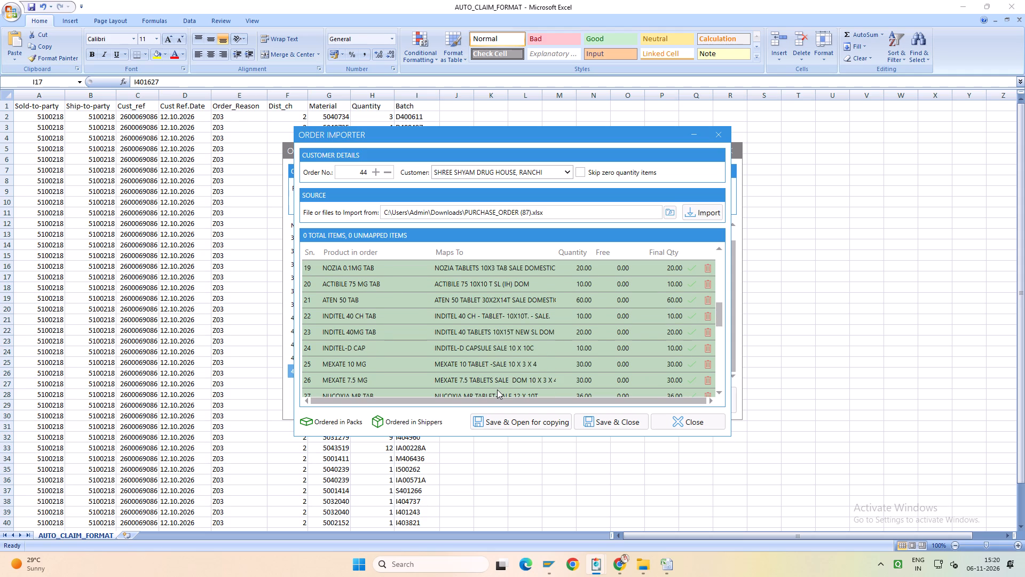
pyautogui.scroll(-3, 497, 389)
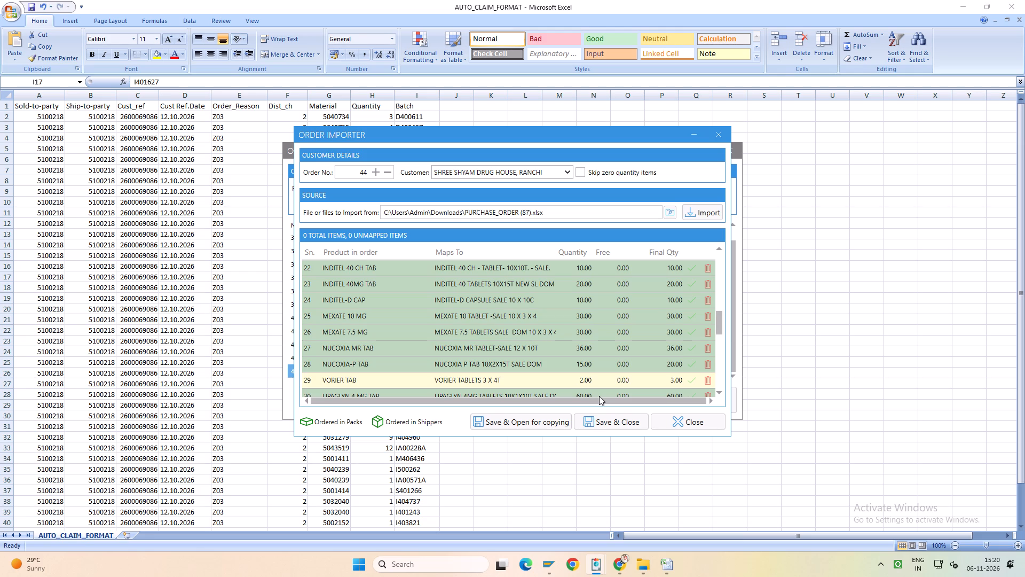
pyautogui.click(710, 380)
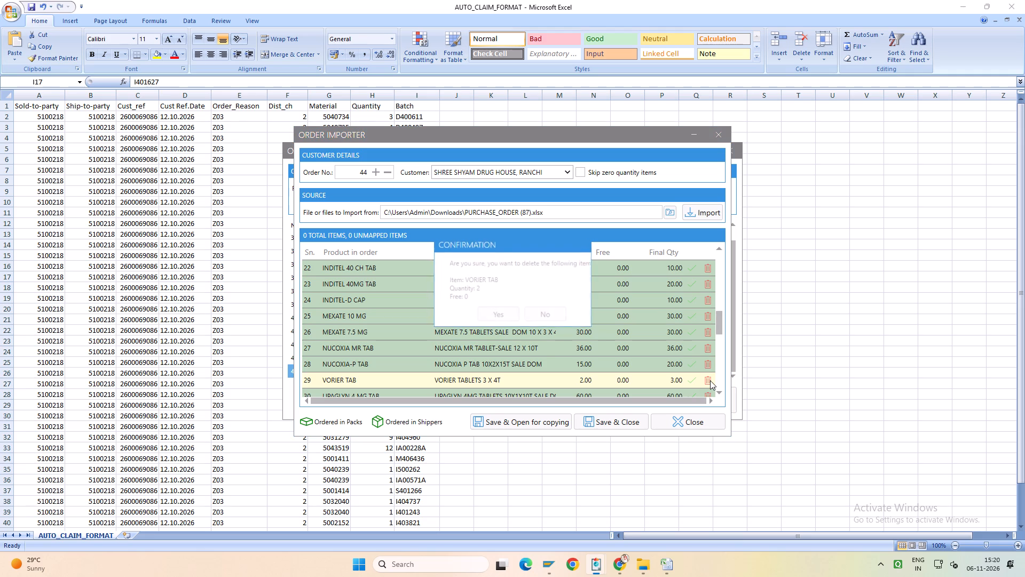
pyautogui.click(494, 309)
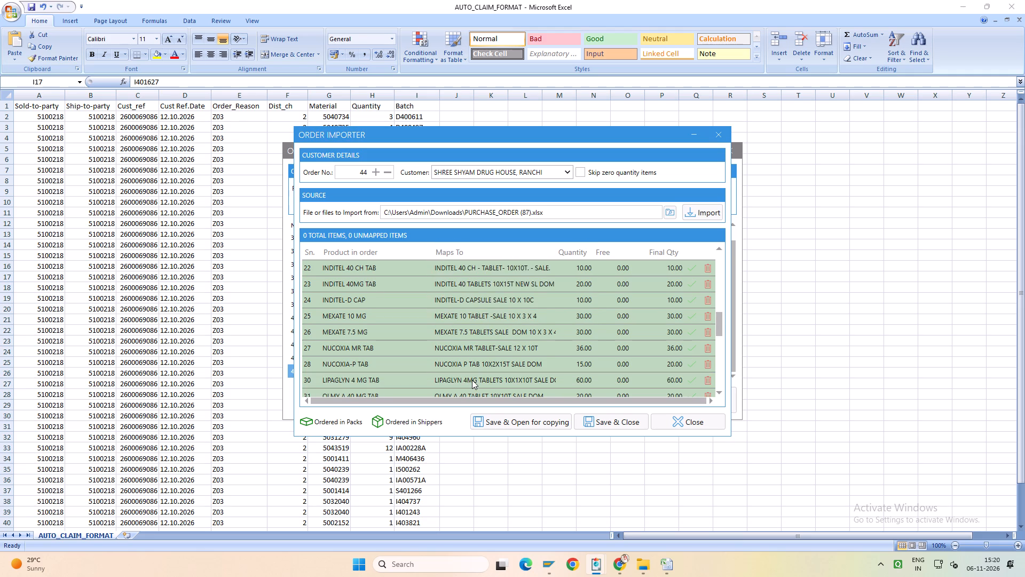
# Review the remaining order lines from line 22 through line 49, checking product mappings and quantities.
pyautogui.scroll(-3, 472, 380)
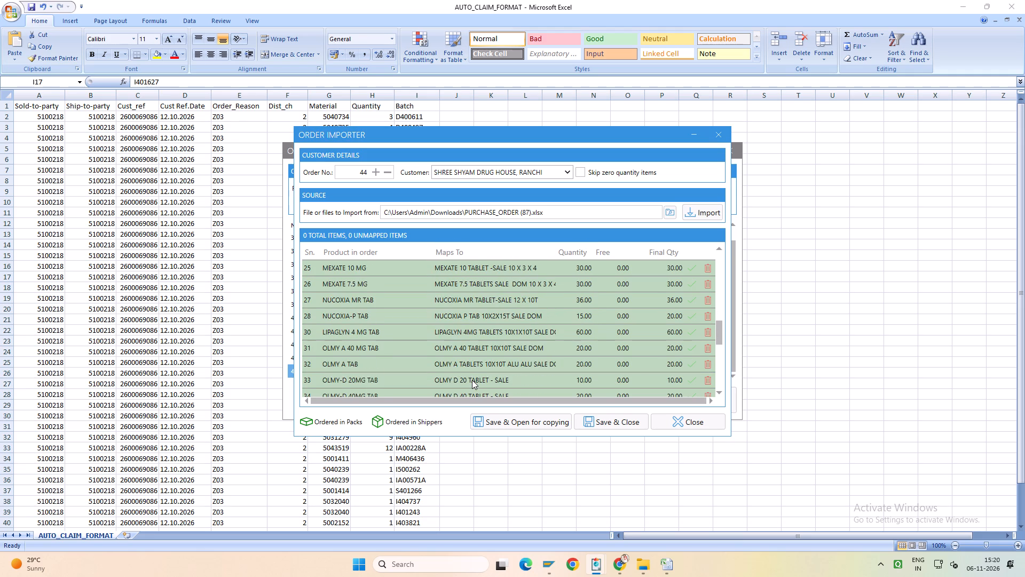
pyautogui.scroll(-1, 472, 380)
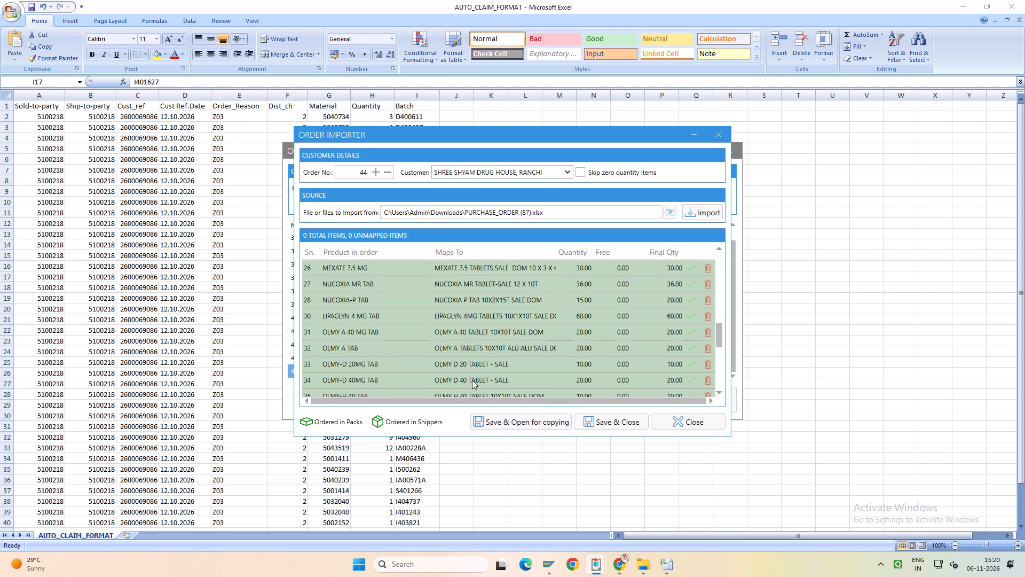
pyautogui.scroll(-2, 472, 380)
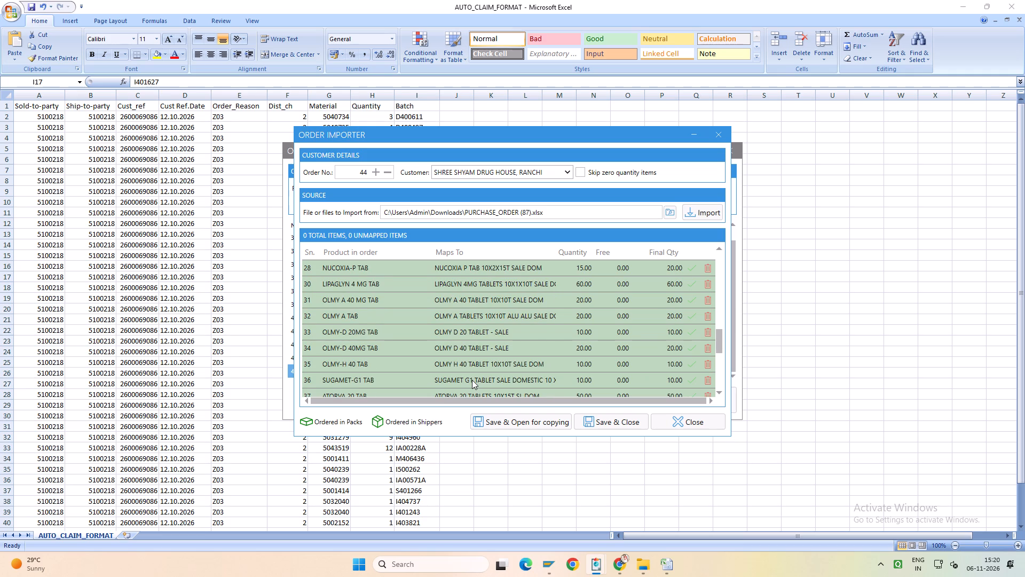
pyautogui.scroll(-2, 472, 380)
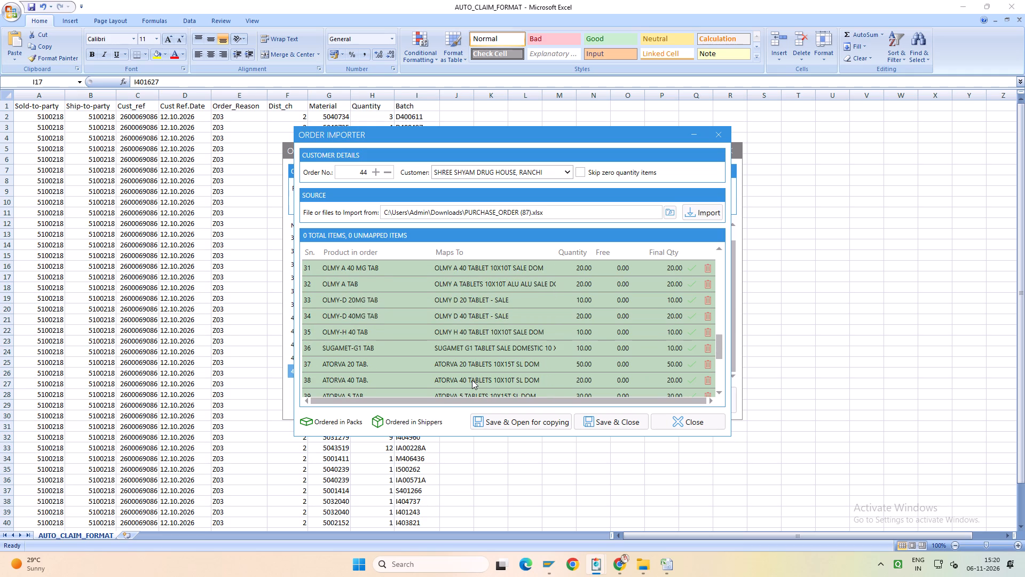
pyautogui.scroll(-2, 472, 380)
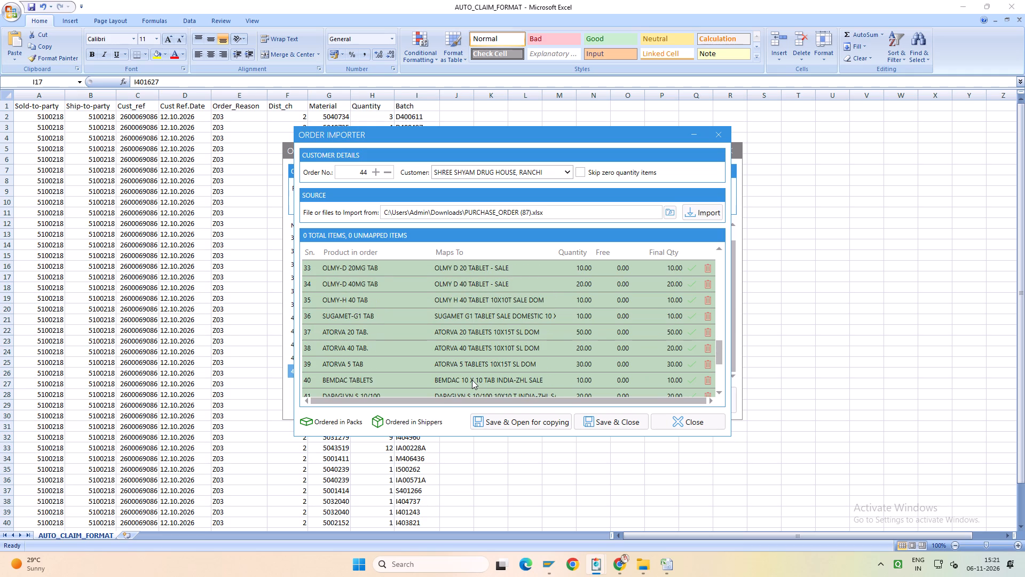
pyautogui.scroll(-1, 472, 379)
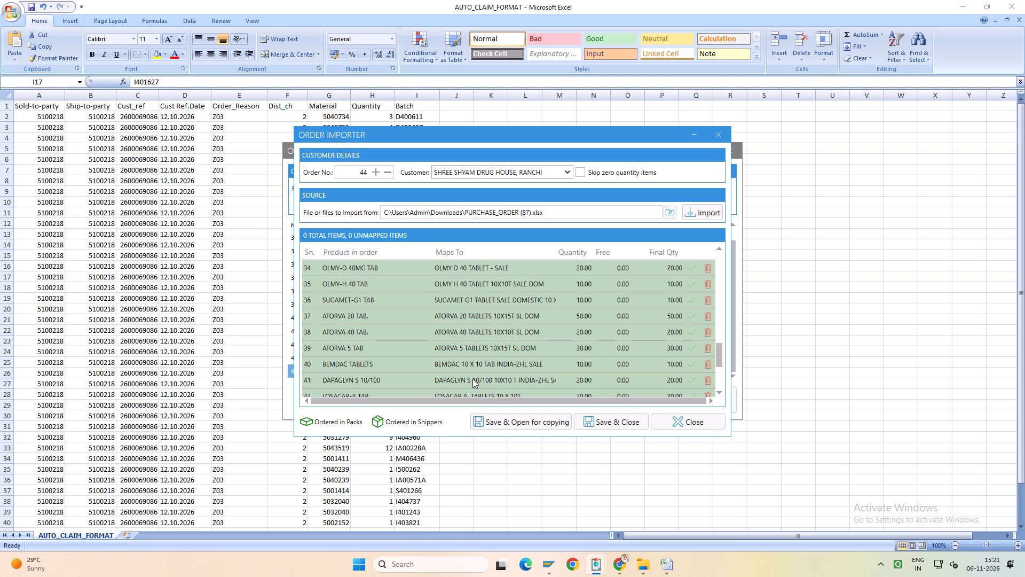
pyautogui.scroll(-1, 476, 381)
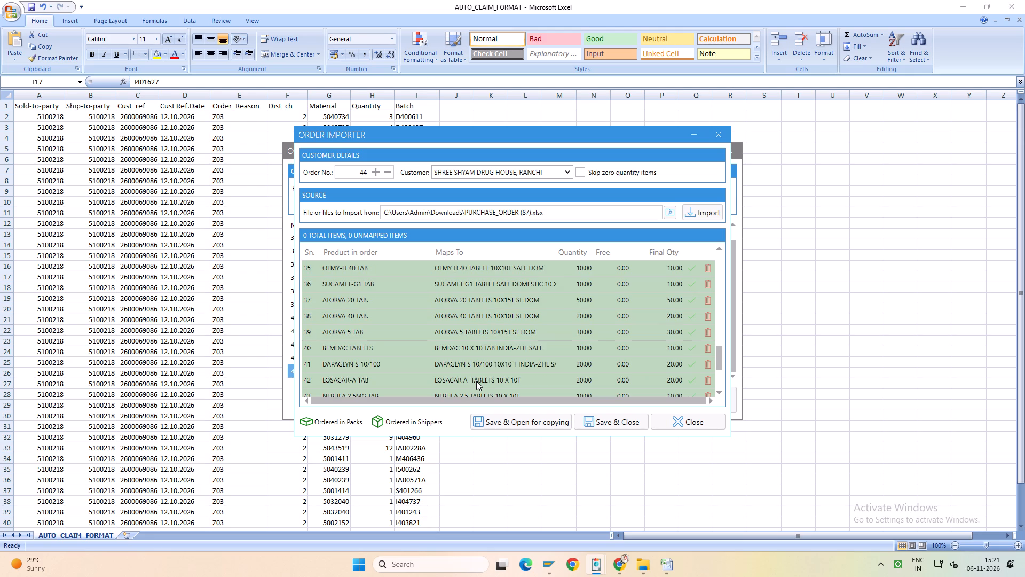
pyautogui.scroll(-2, 476, 381)
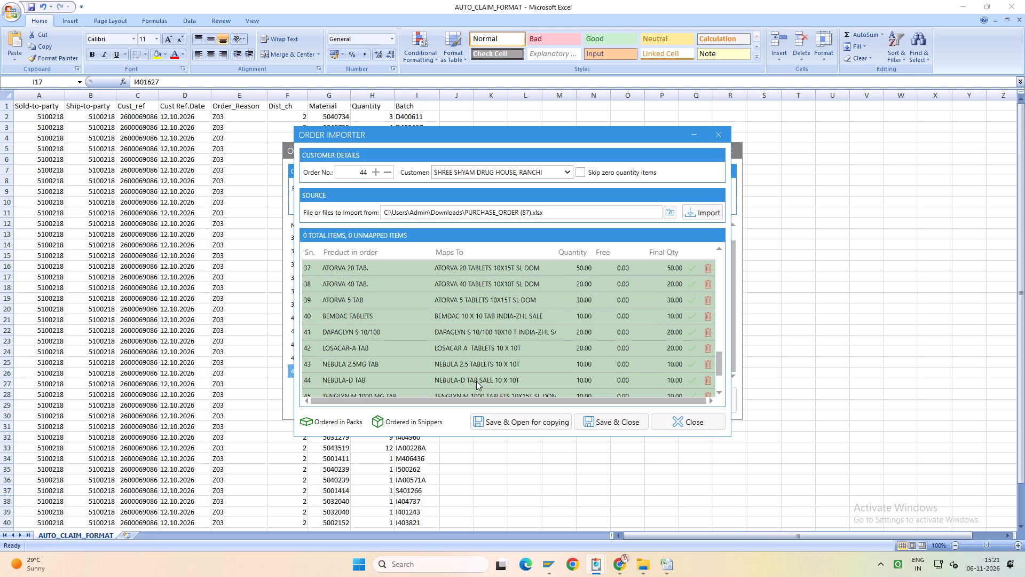
pyautogui.scroll(-2, 476, 381)
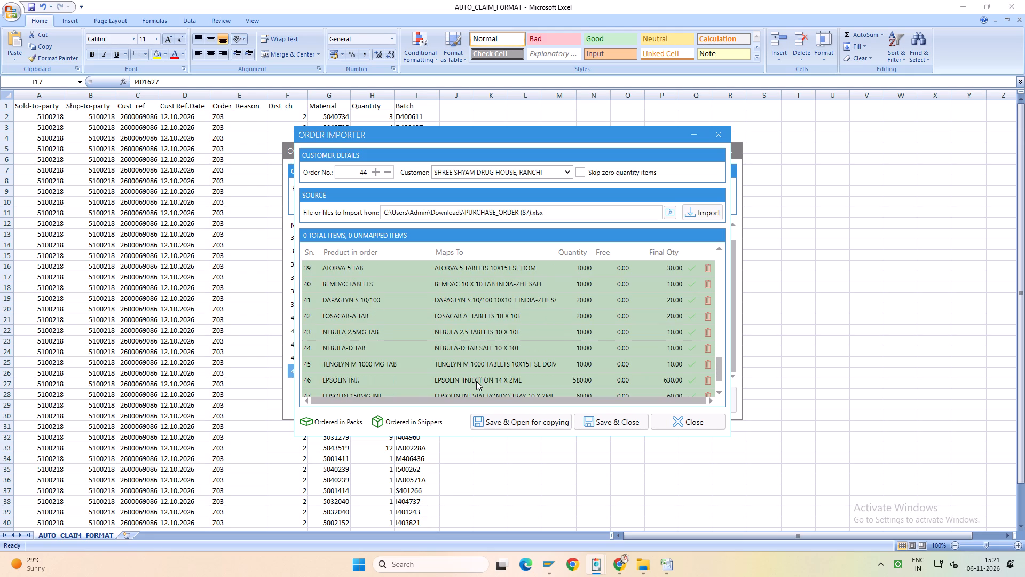
pyautogui.scroll(-1, 476, 381)
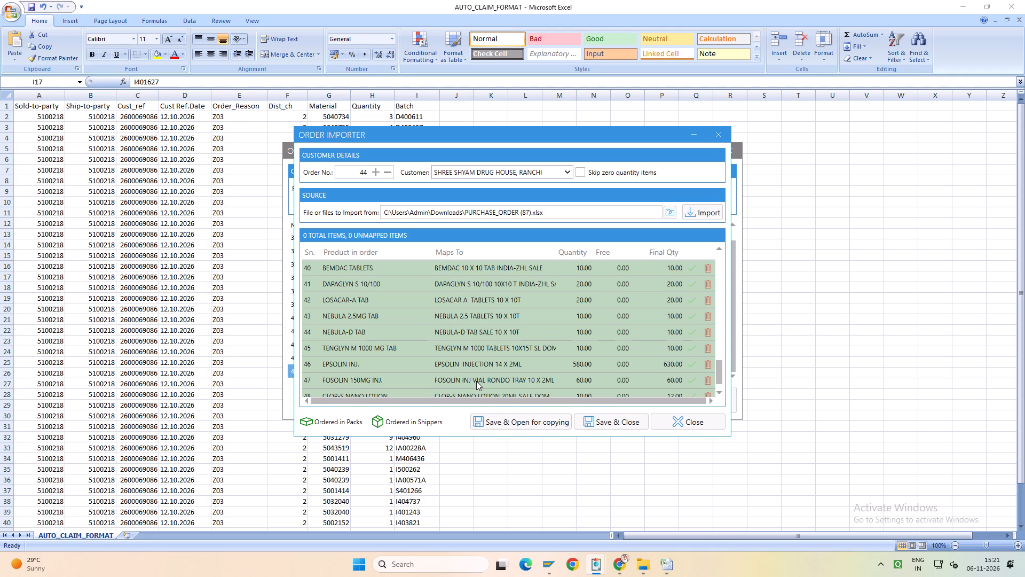
pyautogui.scroll(-1, 476, 381)
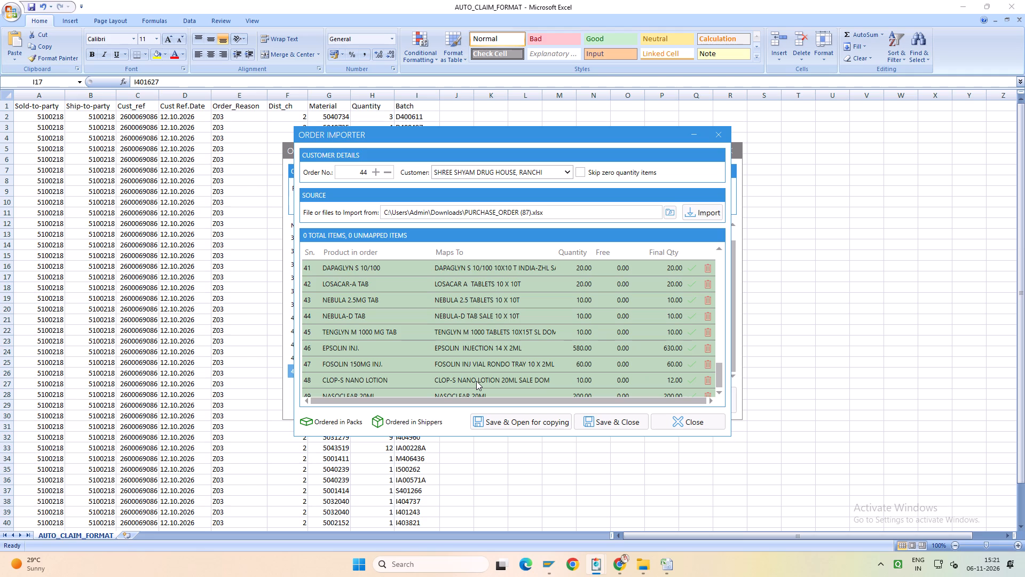
pyautogui.scroll(-2, 476, 381)
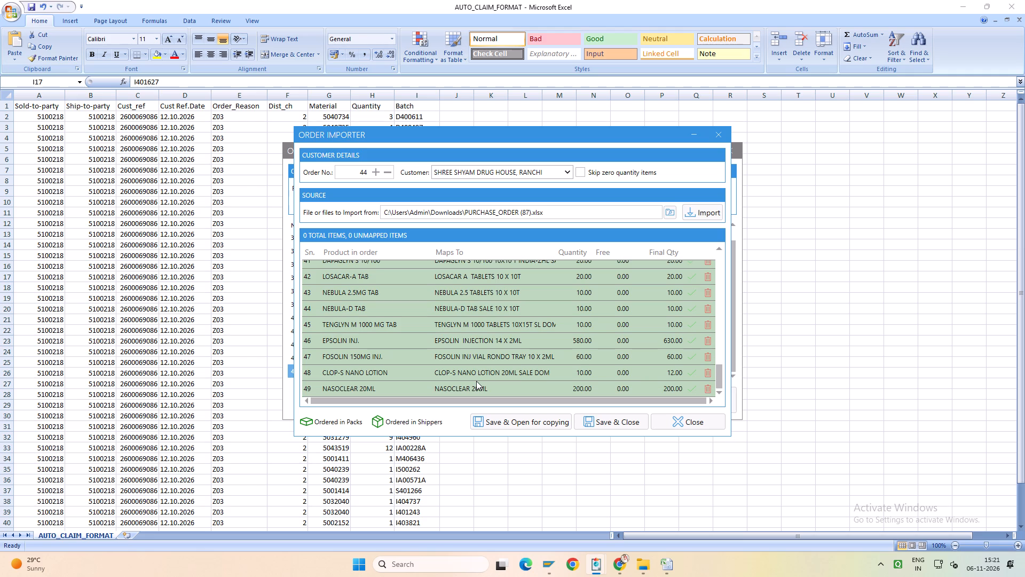
pyautogui.scroll(-4, 476, 381)
# Save the imported order 44, open it for copying, and enable editing of its items.
pyautogui.click(506, 426)
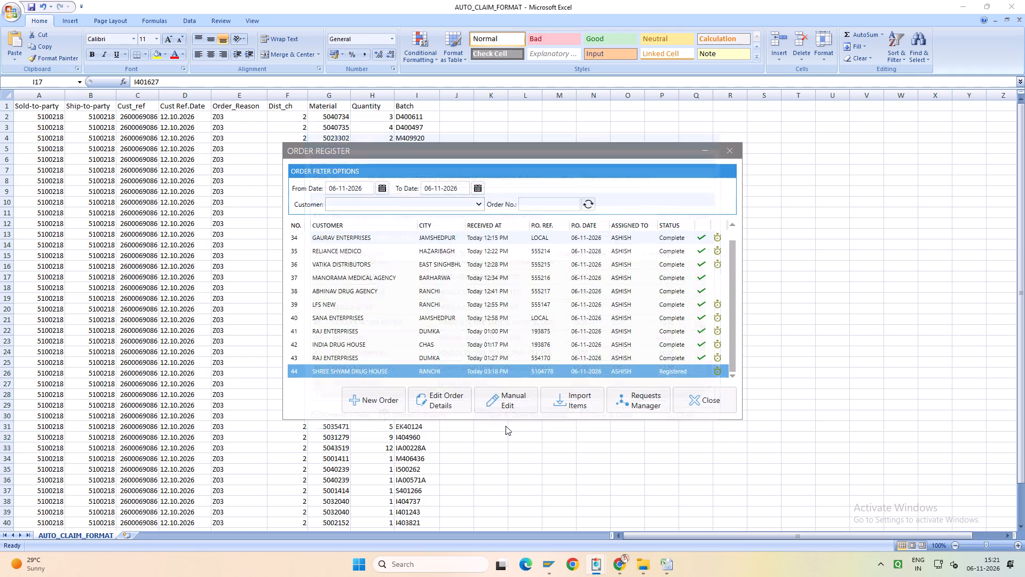
pyautogui.click(600, 211)
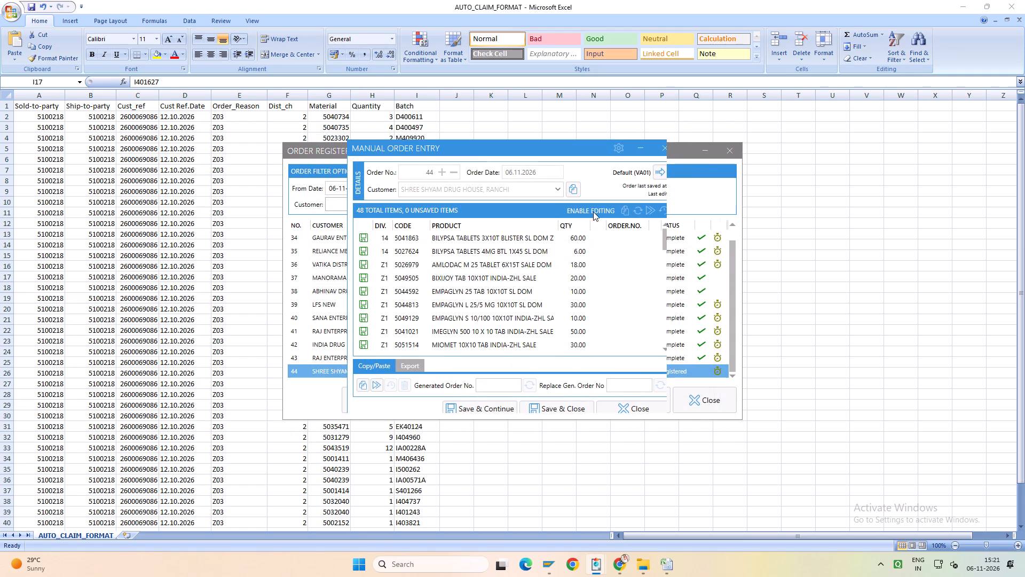
# Check the saved order items one by one, from BILYPSA TABLETS 3X10T through GRD MOM KESAR BADAM, comparing products and quantities.
pyautogui.click(533, 266)
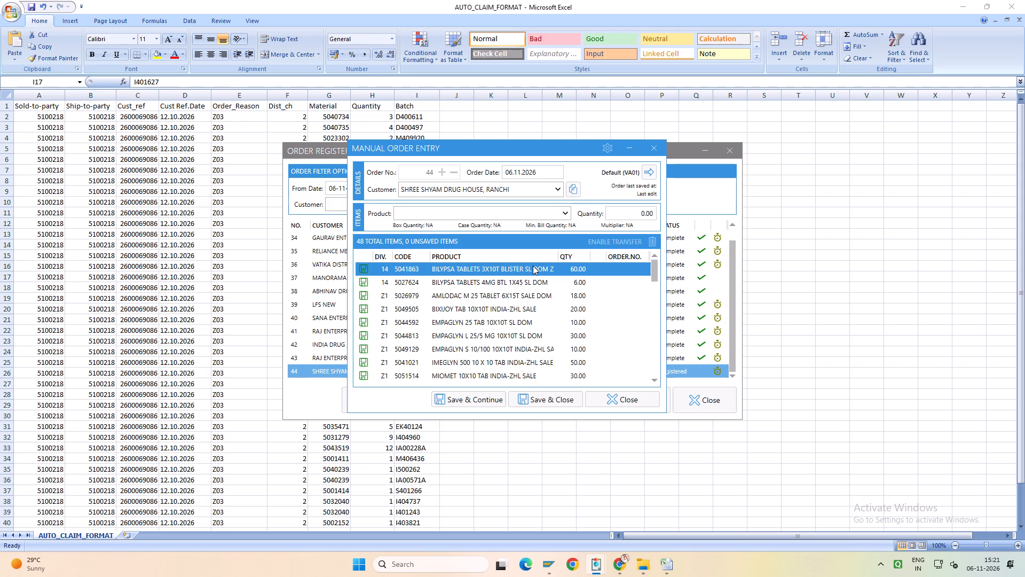
pyautogui.press('Down')
pyautogui.press('Down')
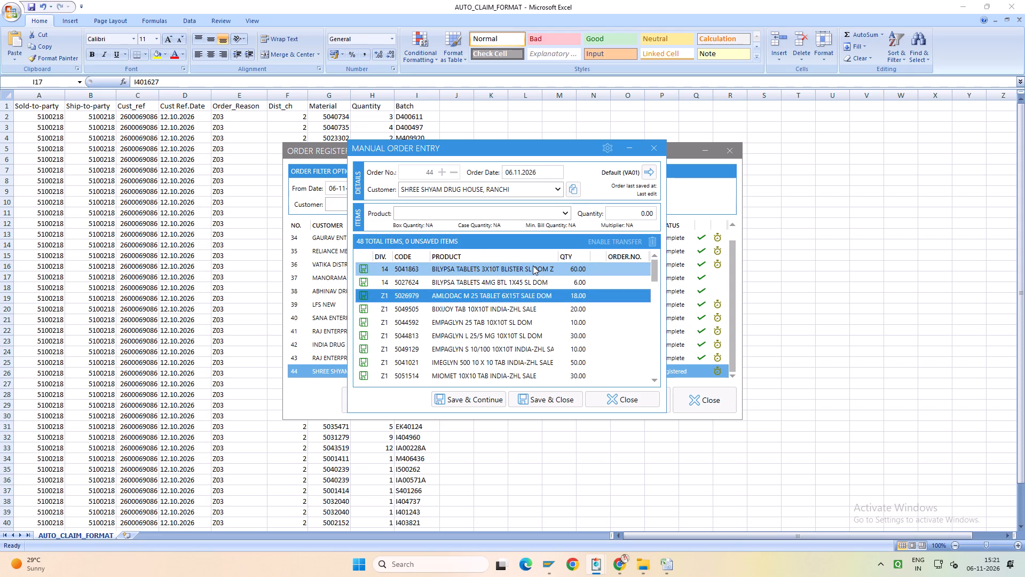
pyautogui.press('Down')
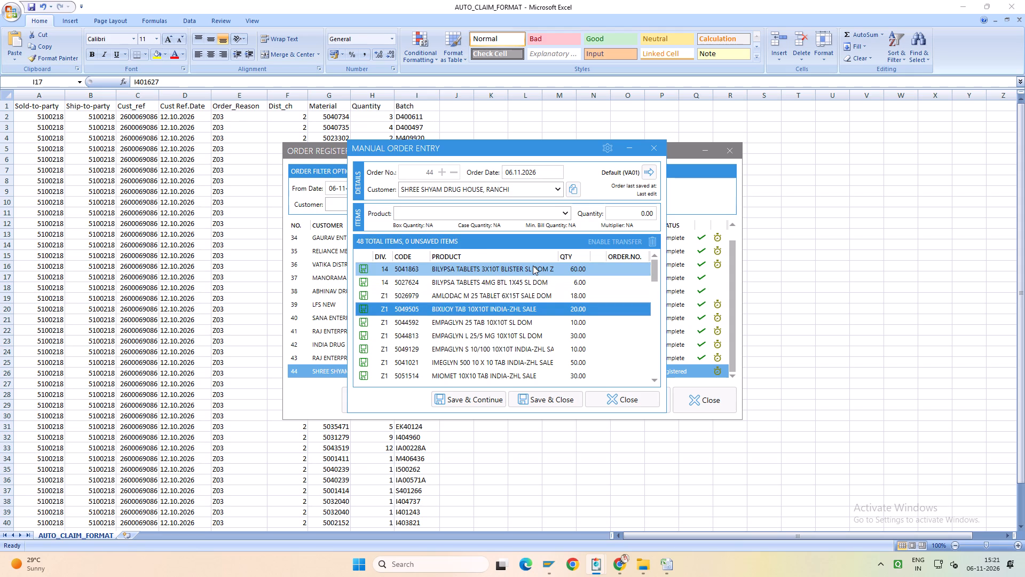
pyautogui.press('Down')
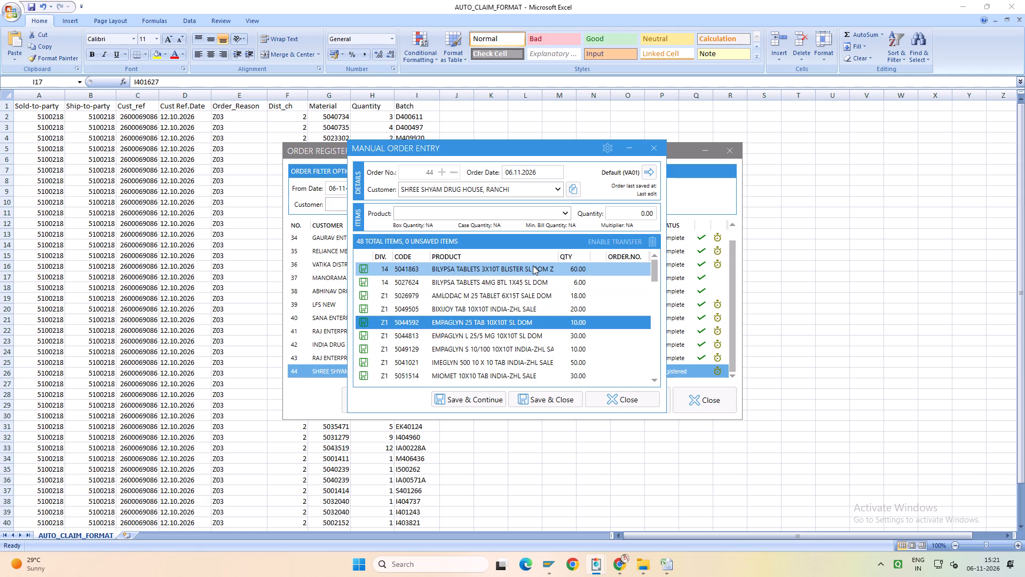
pyautogui.press('Down')
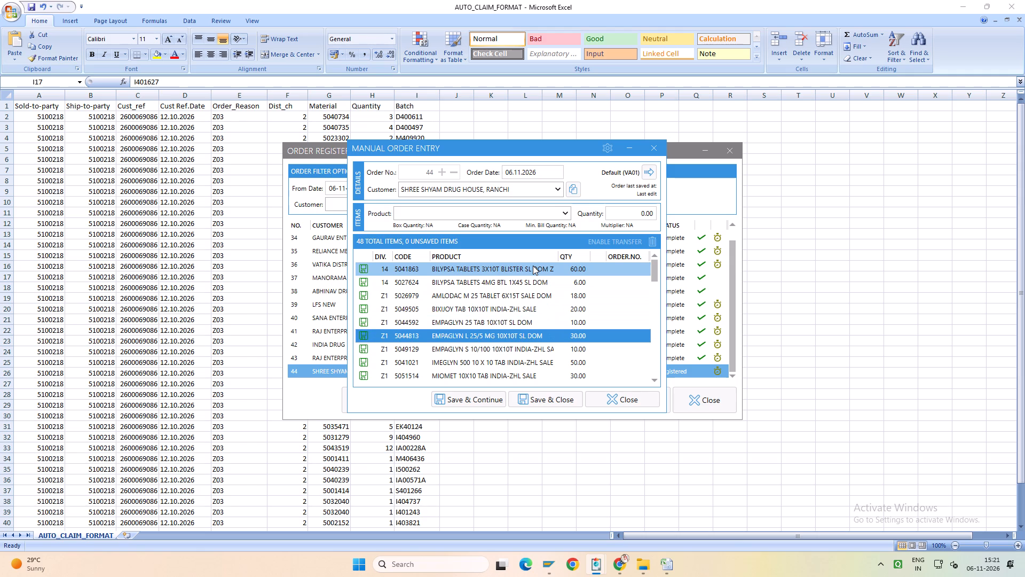
pyautogui.press('Down')
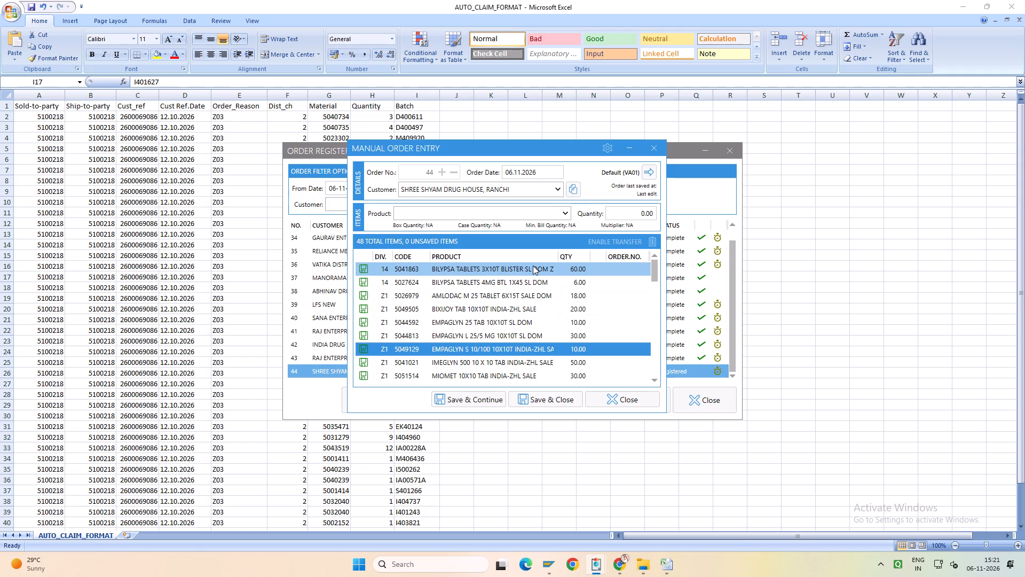
pyautogui.press('Down')
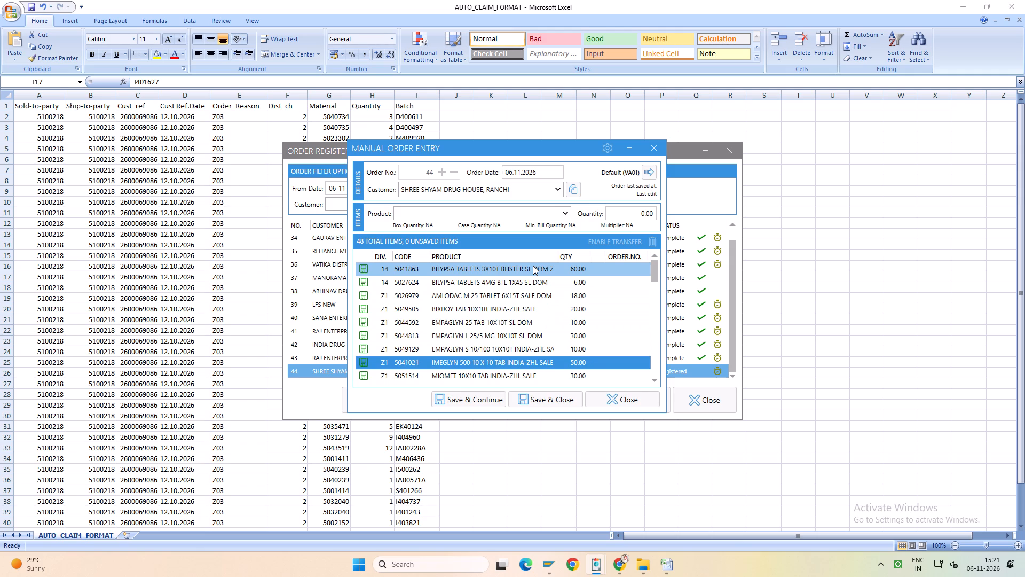
pyautogui.press('Down')
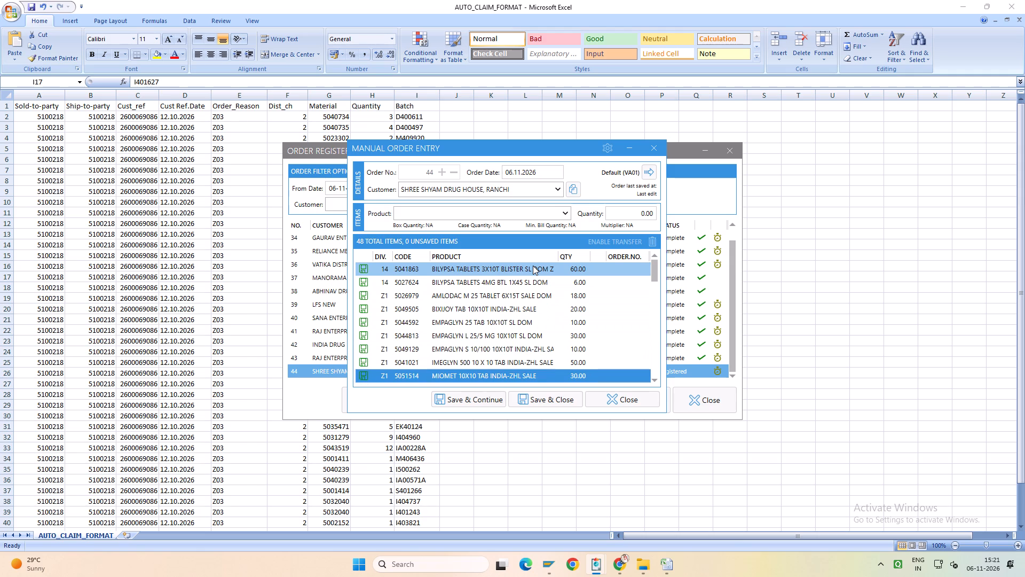
pyautogui.press('Down')
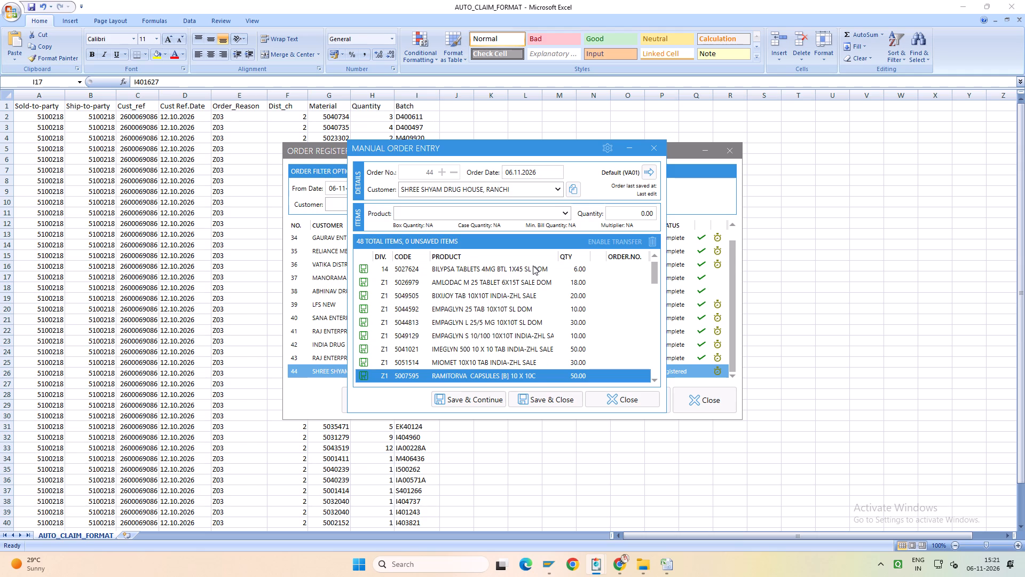
pyautogui.press('Down')
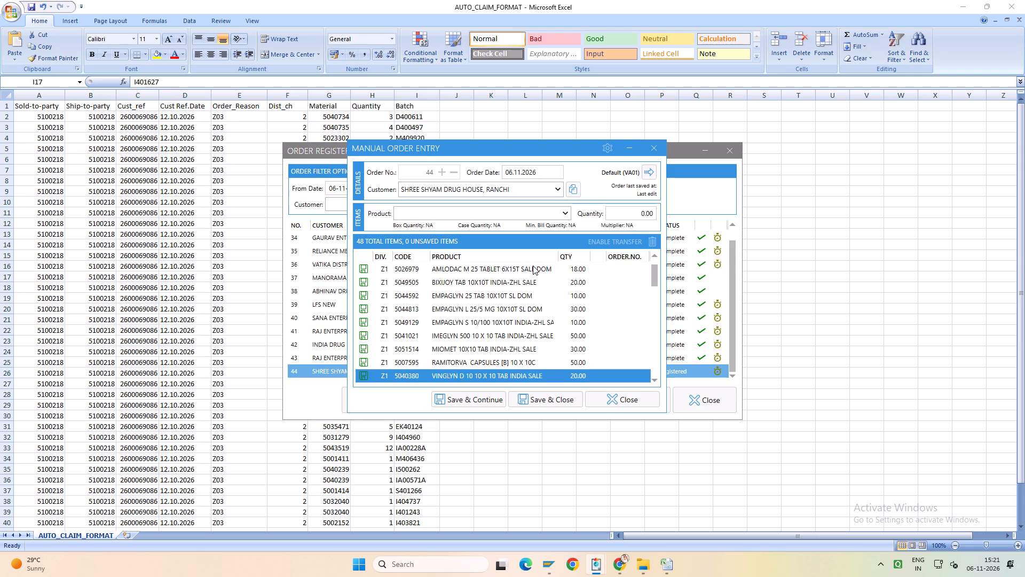
pyautogui.press('Down')
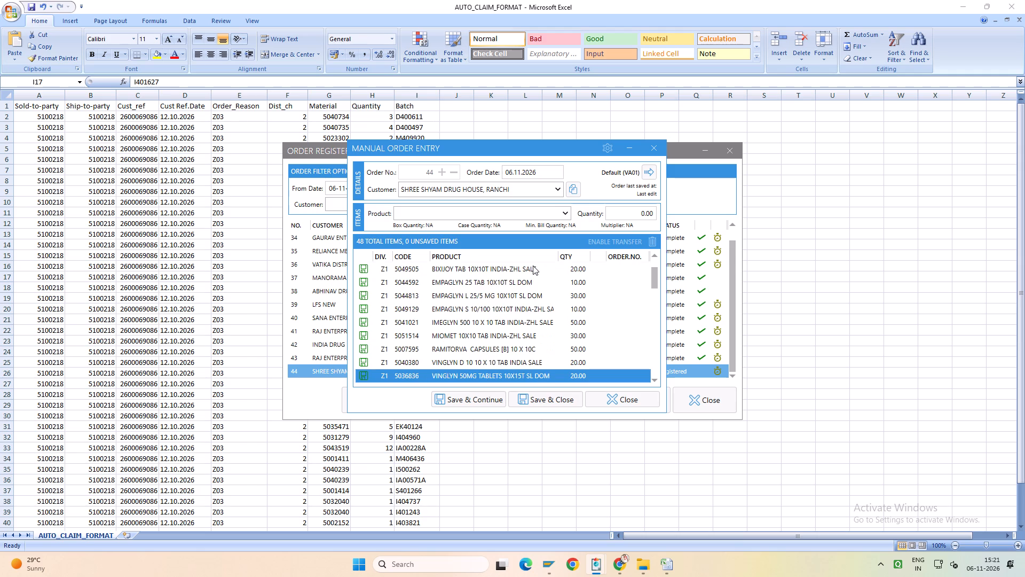
pyautogui.press('Down')
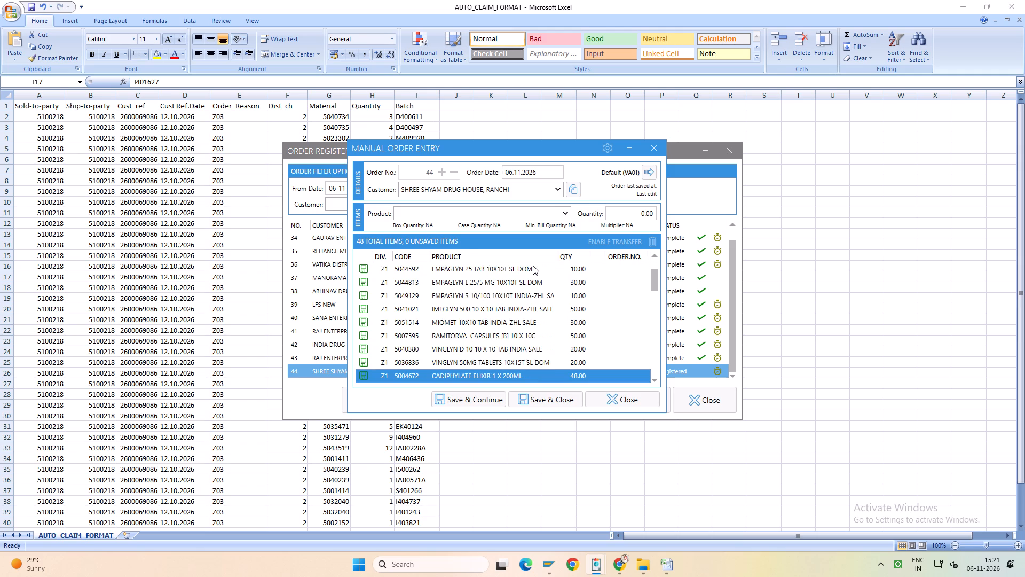
pyautogui.press('Down')
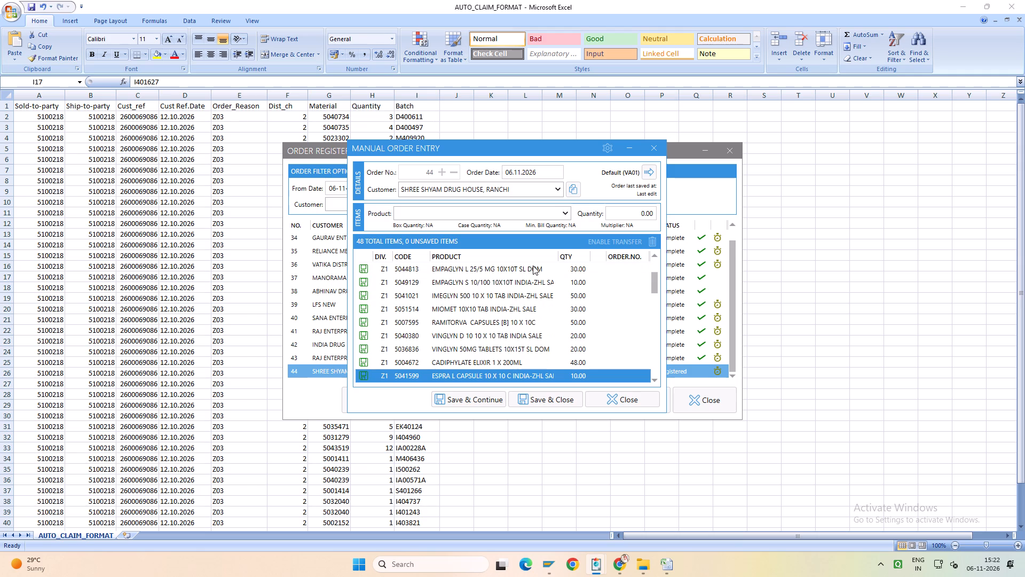
pyautogui.press('Down')
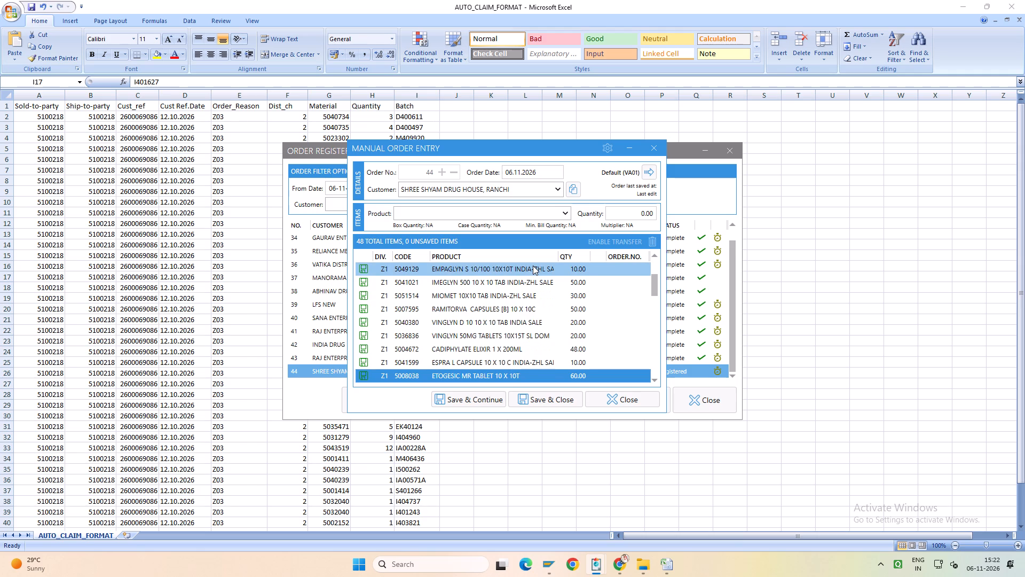
pyautogui.press('Down')
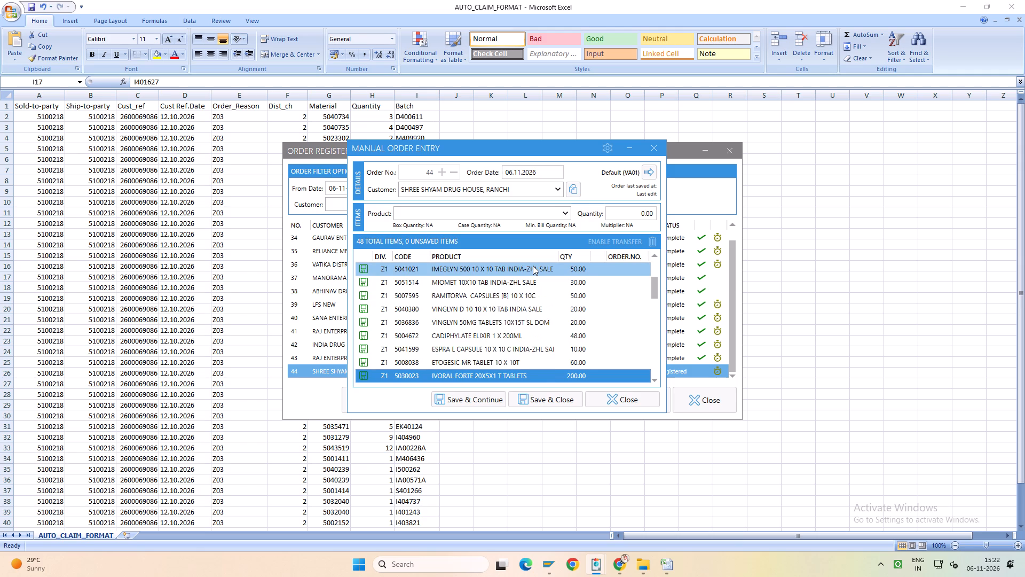
pyautogui.press('Down')
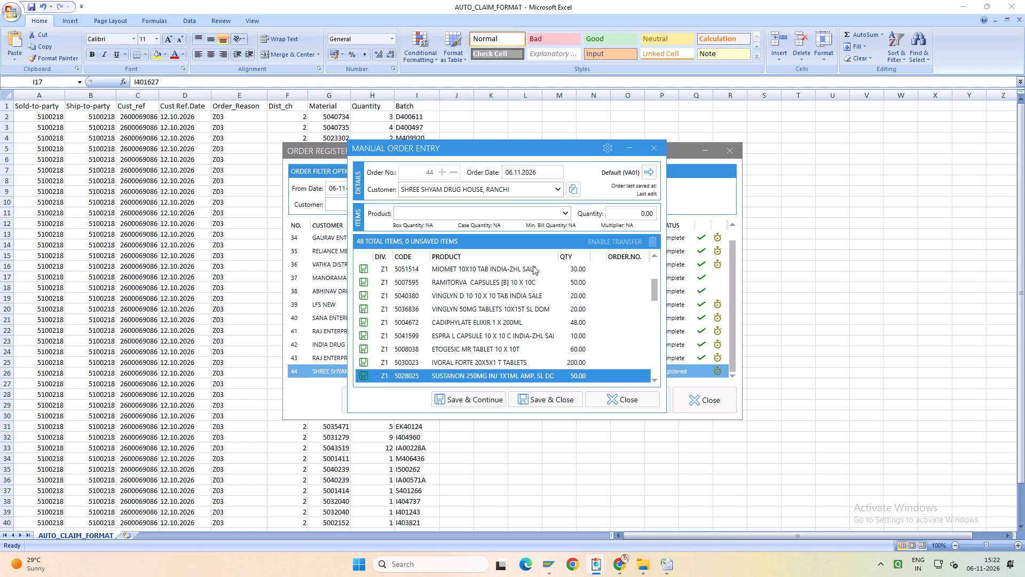
pyautogui.press('Down')
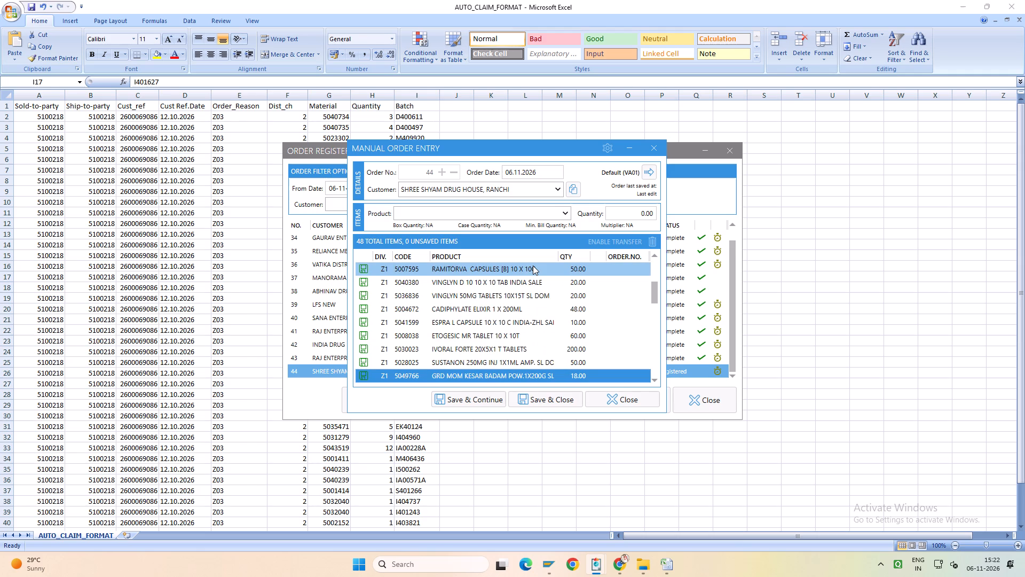
# Set the quantity of GRD MOM KESAR BADAM POW.1X200G SL DOM in order 44 to 20.
pyautogui.click(454, 212)
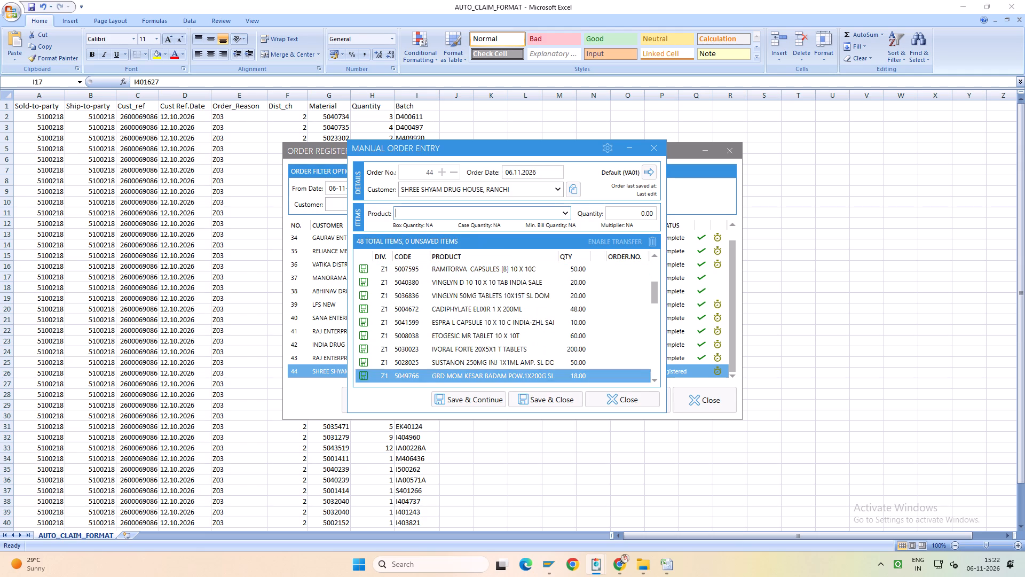
pyautogui.write('GRD')
pyautogui.write('MON')
pyautogui.press('BackSpace')
pyautogui.press('m')
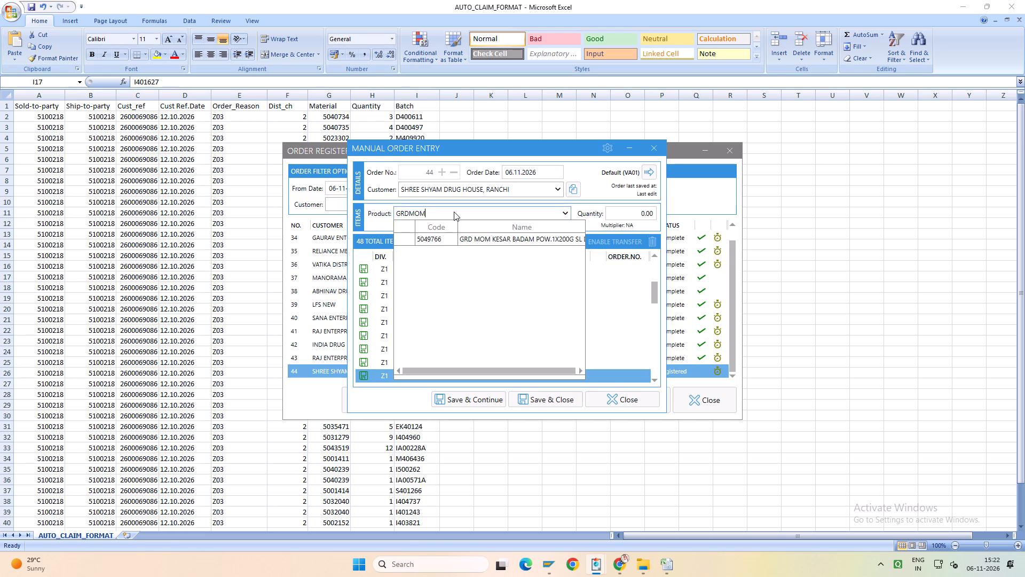
pyautogui.press('Down')
pyautogui.press('Return')
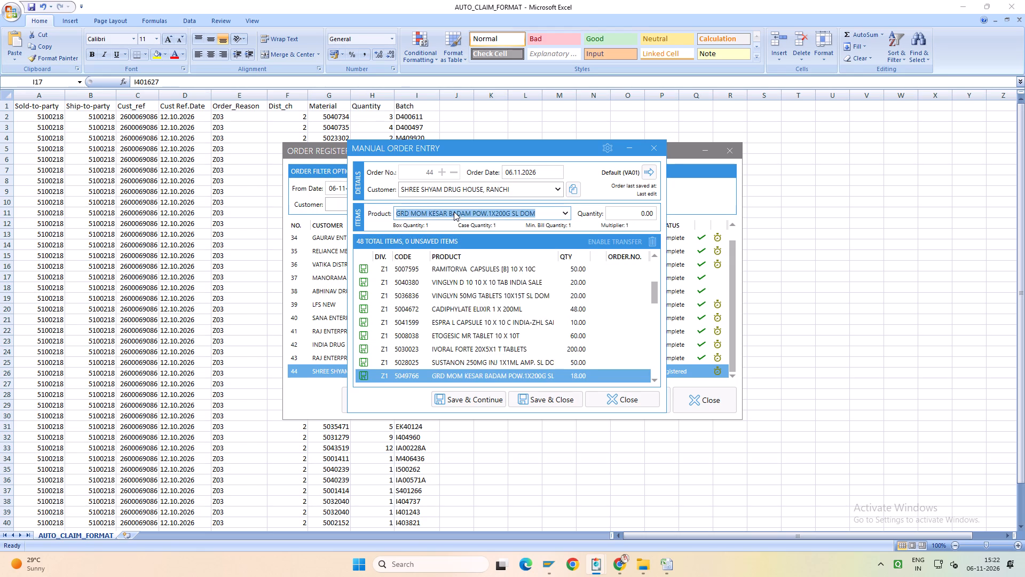
pyautogui.write('20')
pyautogui.press('Return')
pyautogui.click(545, 375)
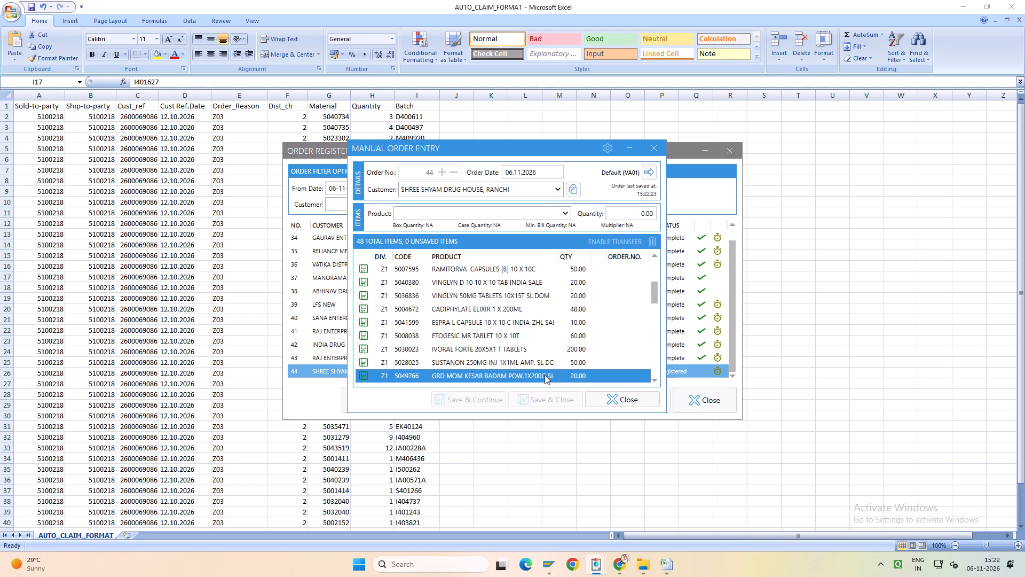
# Continue checking order 44's items one by one, from NOZIA TABLETS 10X3 through MEXATE 10 TABLET, comparing products and quantities.
pyautogui.press('Down')
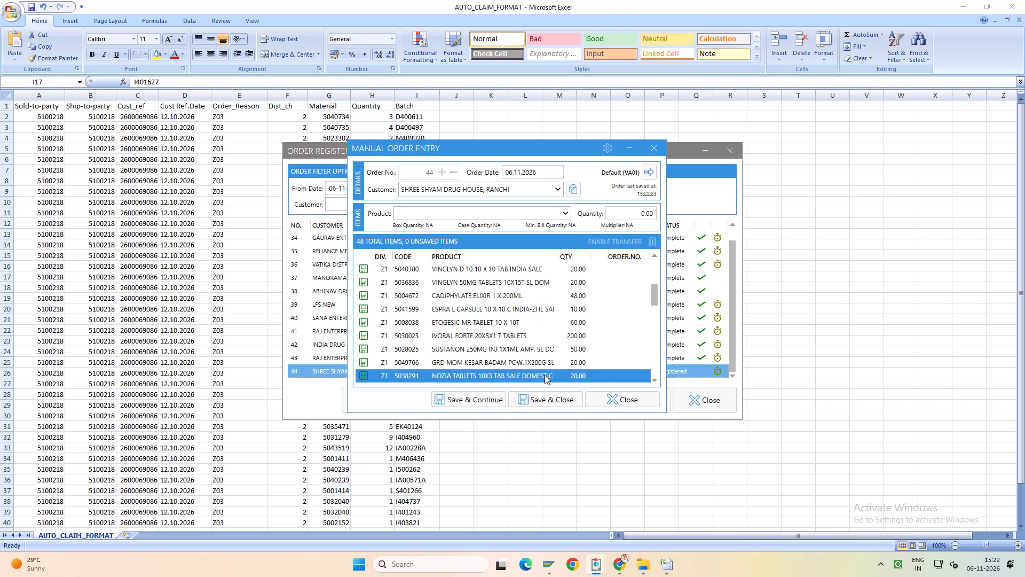
pyautogui.press('Down')
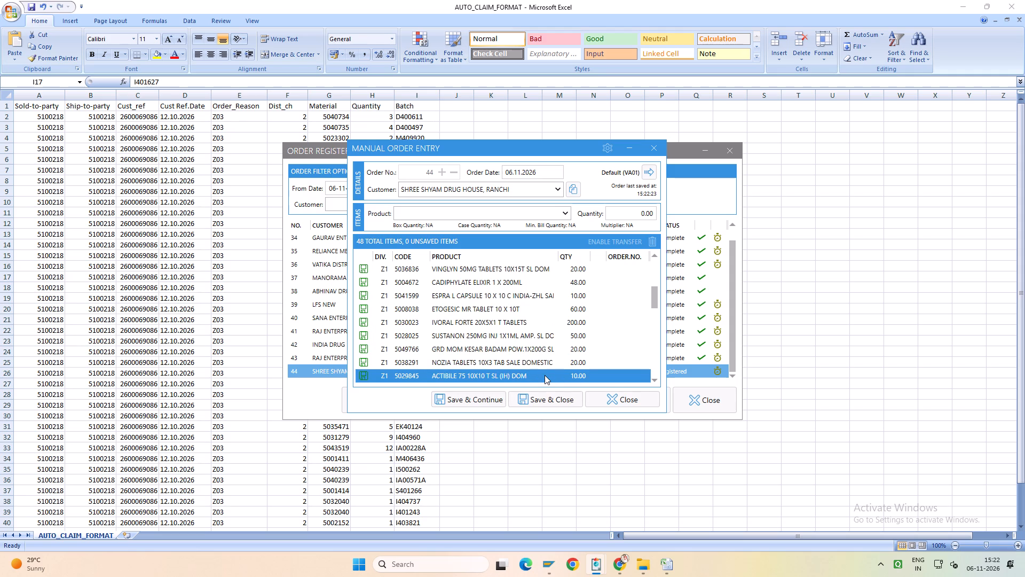
pyautogui.press('Down')
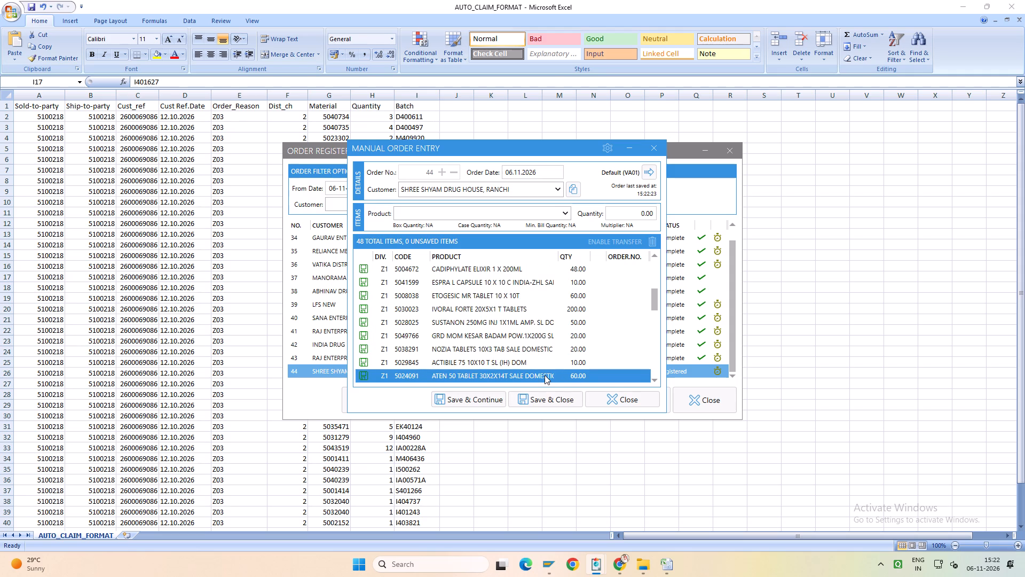
pyautogui.press('Down')
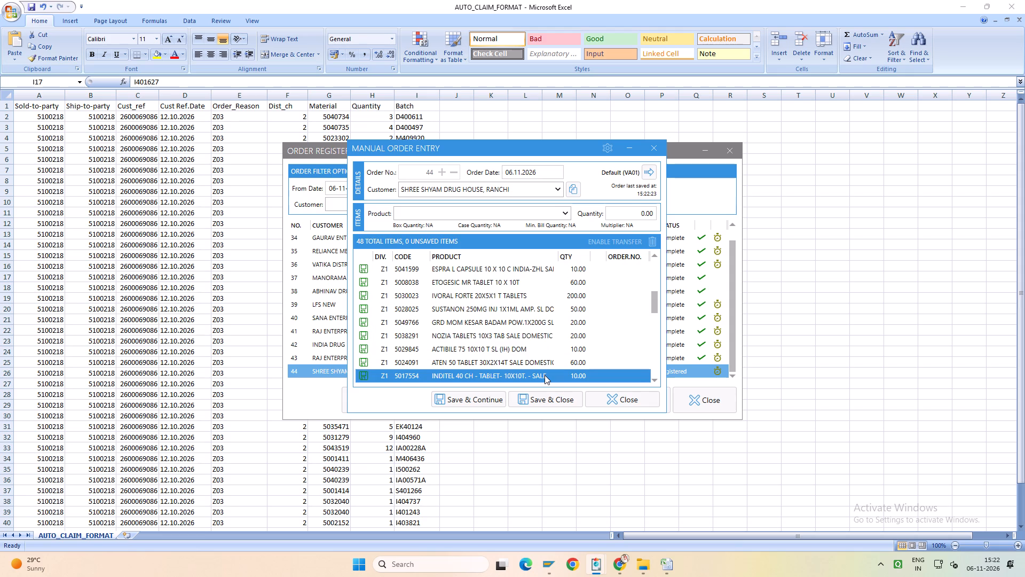
pyautogui.press('Down')
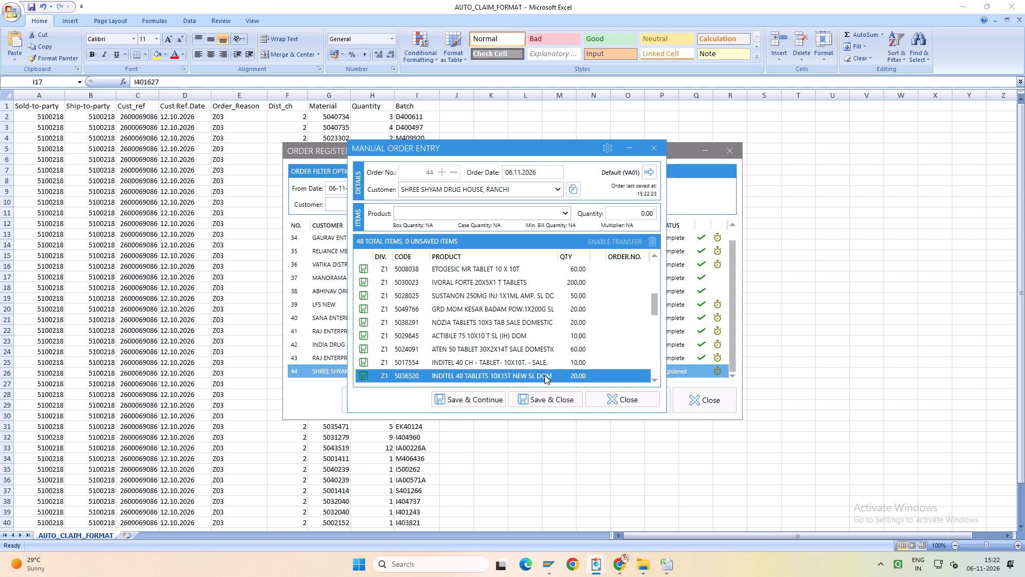
pyautogui.press('Down')
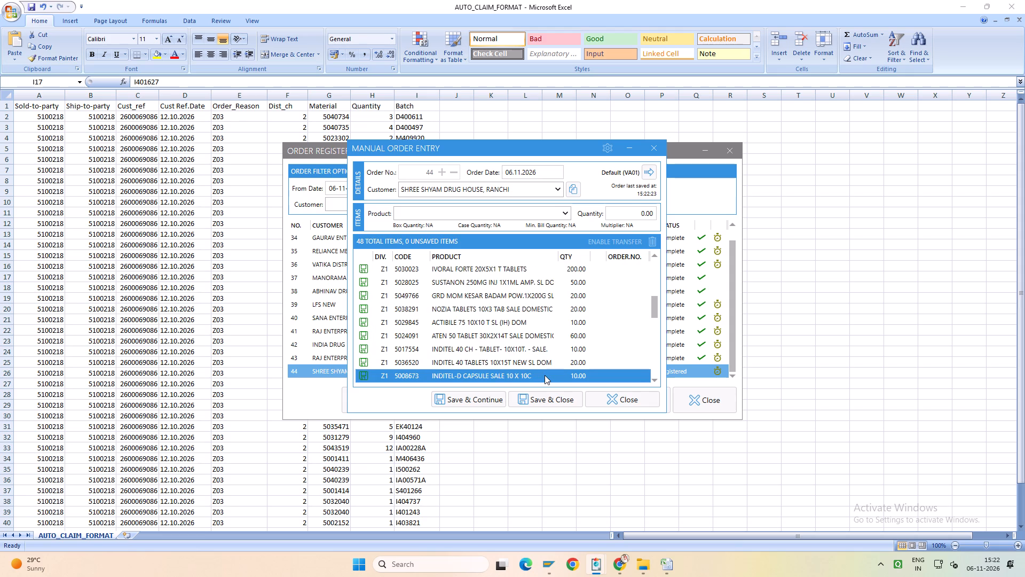
pyautogui.press('Down')
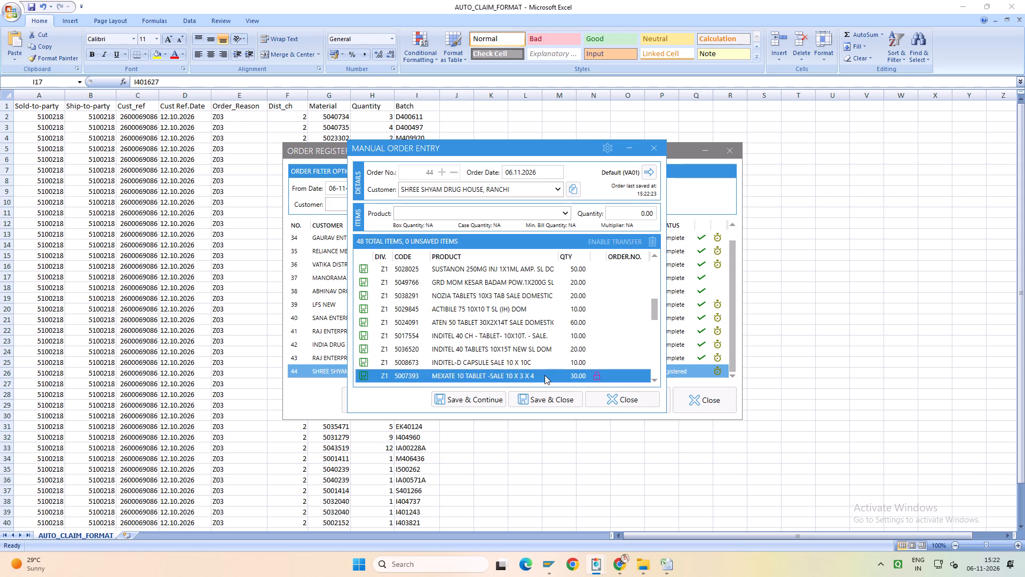
# Add MEXATE 10 10X10 TABLETS SALE (STRIDE) to order 44 with a quantity of 30.
pyautogui.click(450, 209)
pyautogui.write('MEX')
pyautogui.press('BackSpace')
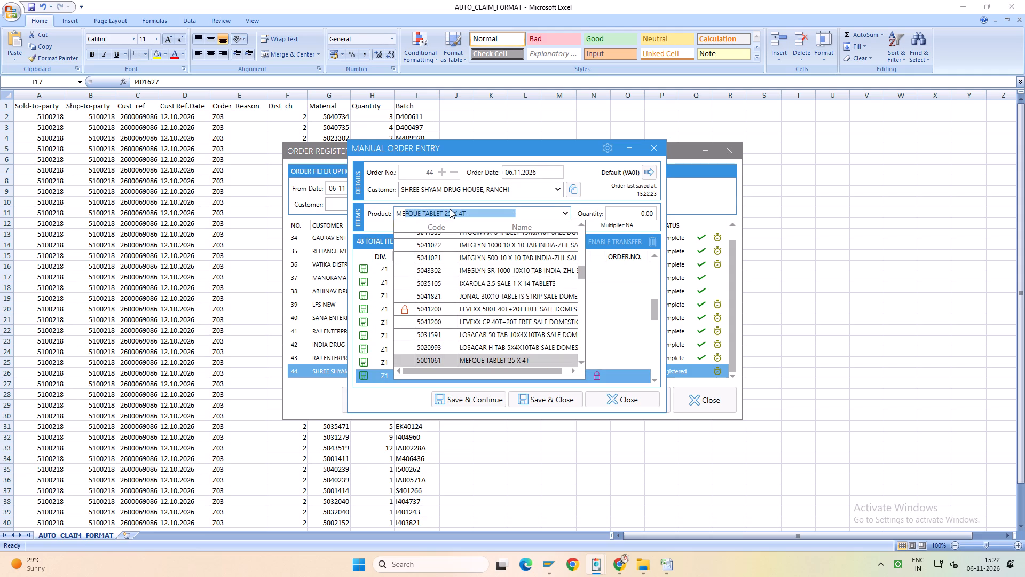
pyautogui.write('XATE')
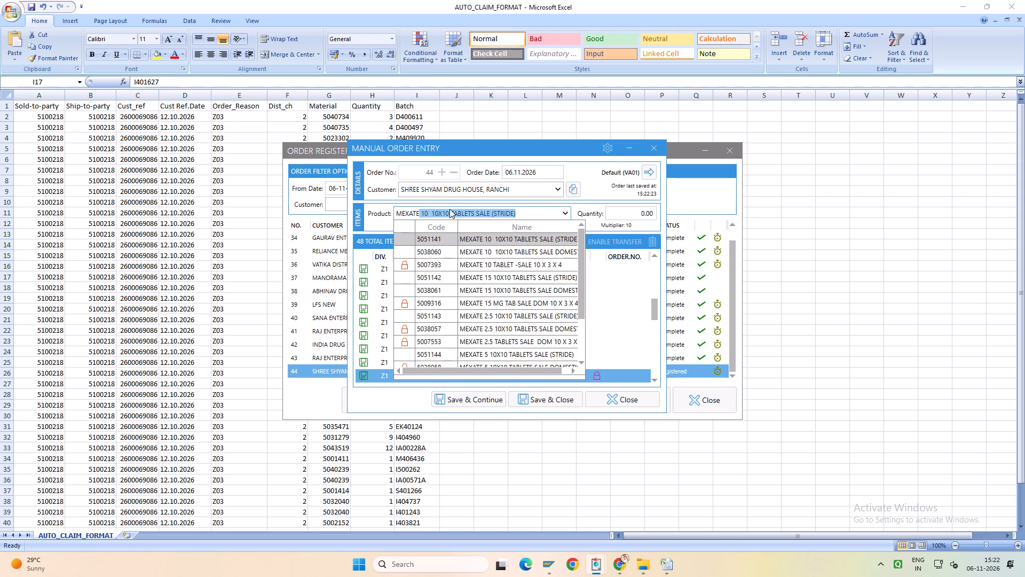
pyautogui.write('10')
pyautogui.press('Down')
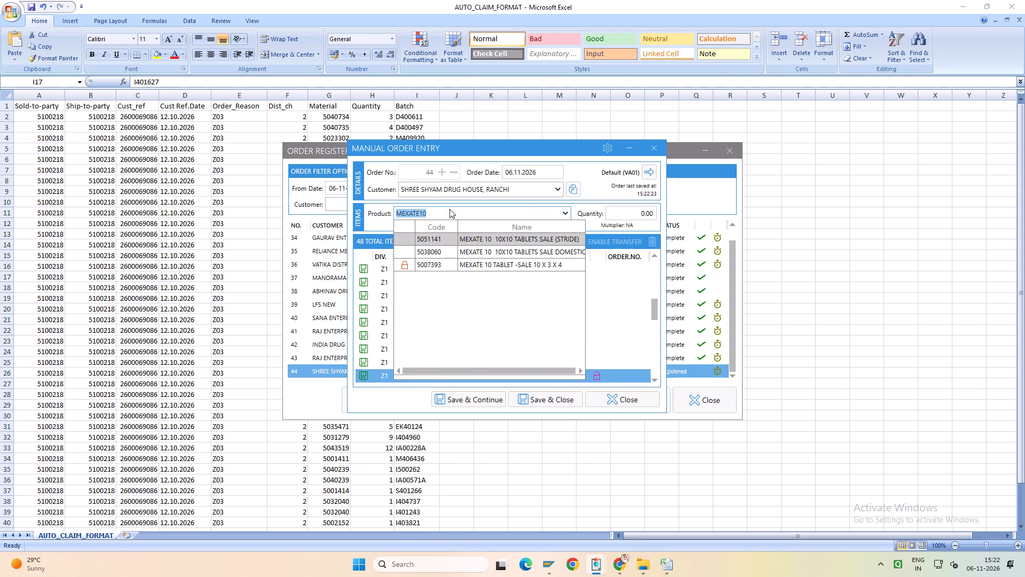
pyautogui.press('Return')
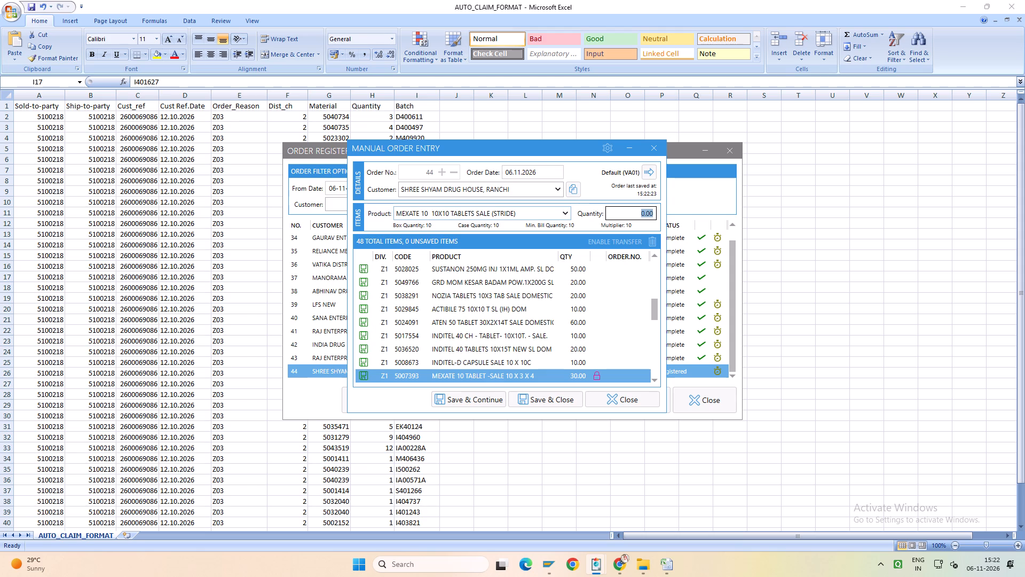
pyautogui.write('30')
pyautogui.press('Return')
# Delete the locked MEXATE 10 TABLET -SALE 10 X 3 X 4 line from order 44.
pyautogui.scroll(18, 579, 297)
pyautogui.scroll(-4, 579, 297)
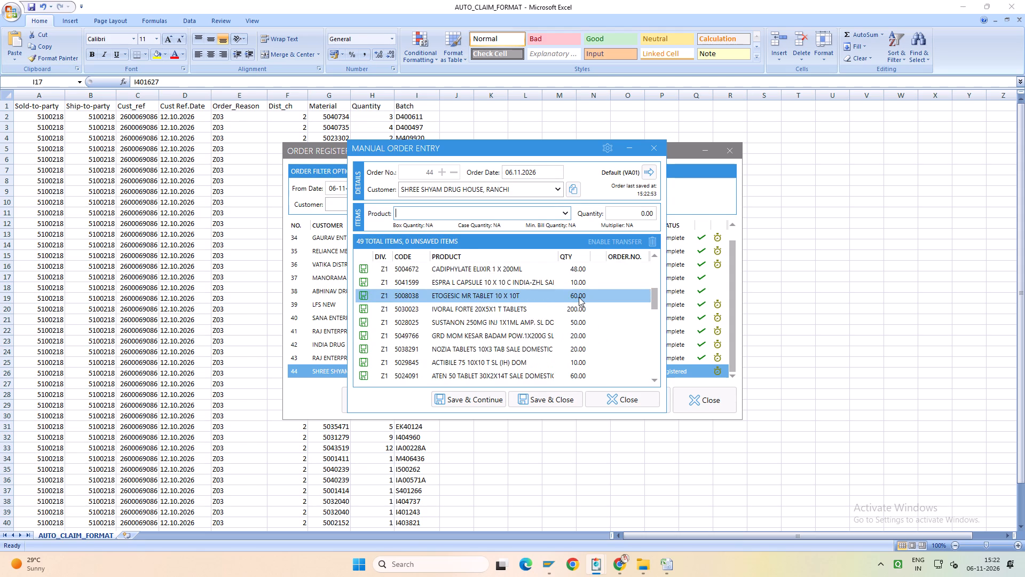
pyautogui.scroll(-3, 579, 297)
pyautogui.click(573, 309)
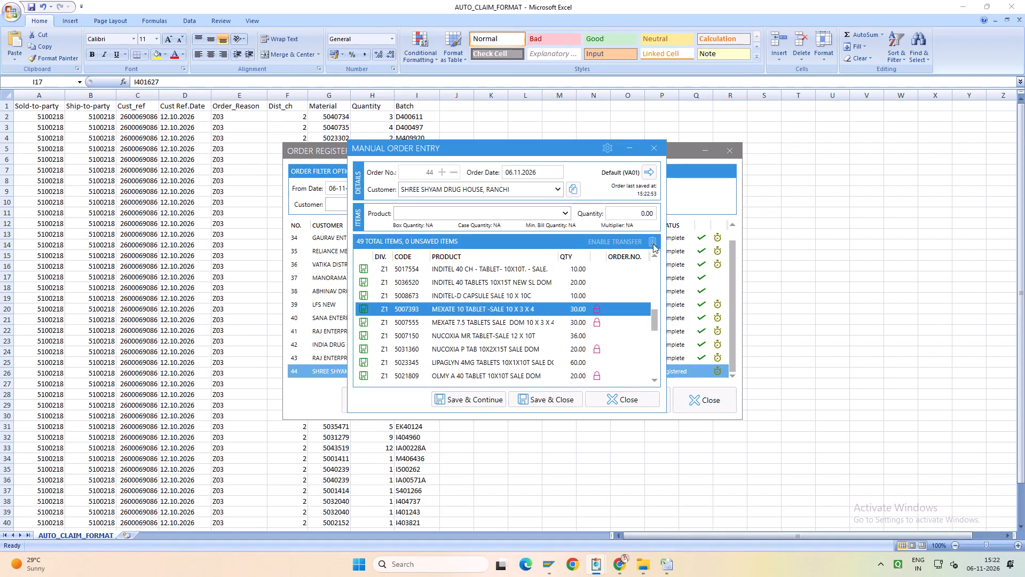
pyautogui.click(653, 241)
# Add MEXATE 7.5 10X10 TABLETS SALE (STRIDE) to order 44 with a quantity of 30.
pyautogui.click(591, 312)
pyautogui.click(475, 212)
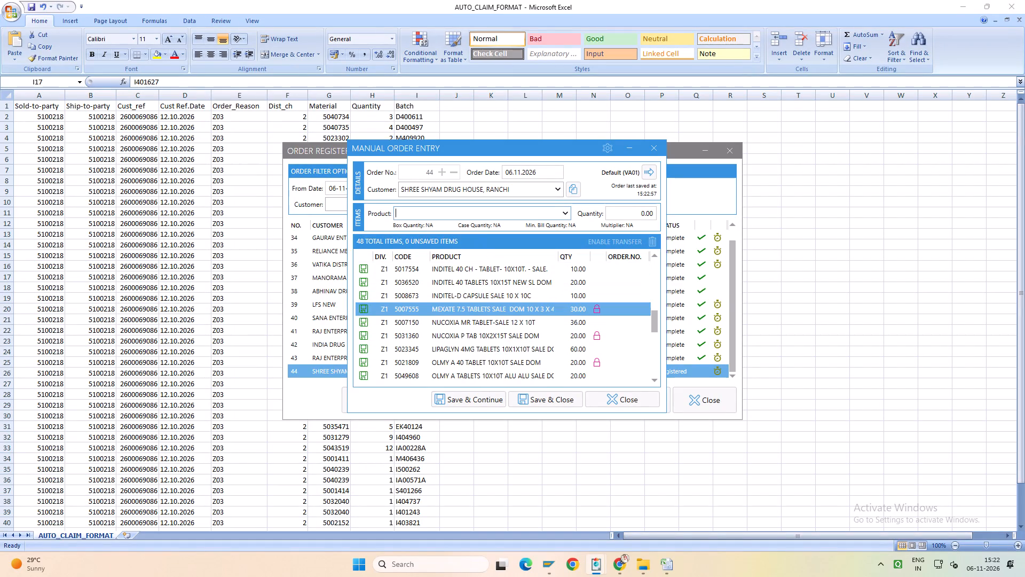
pyautogui.write('MEXATE7.5')
pyautogui.press('BackSpace')
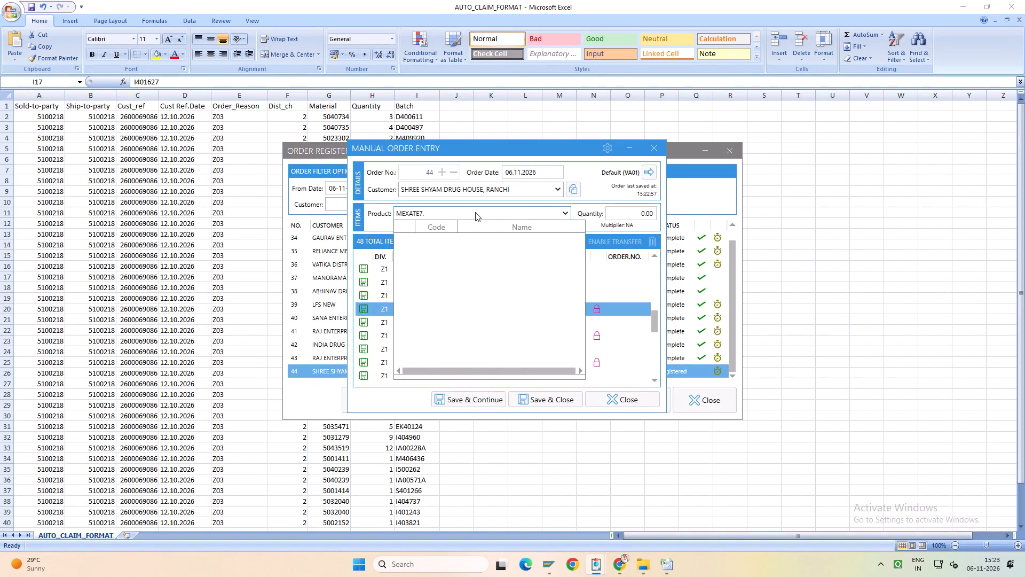
pyautogui.press('BackSpace')
pyautogui.press('Down')
pyautogui.press('Return')
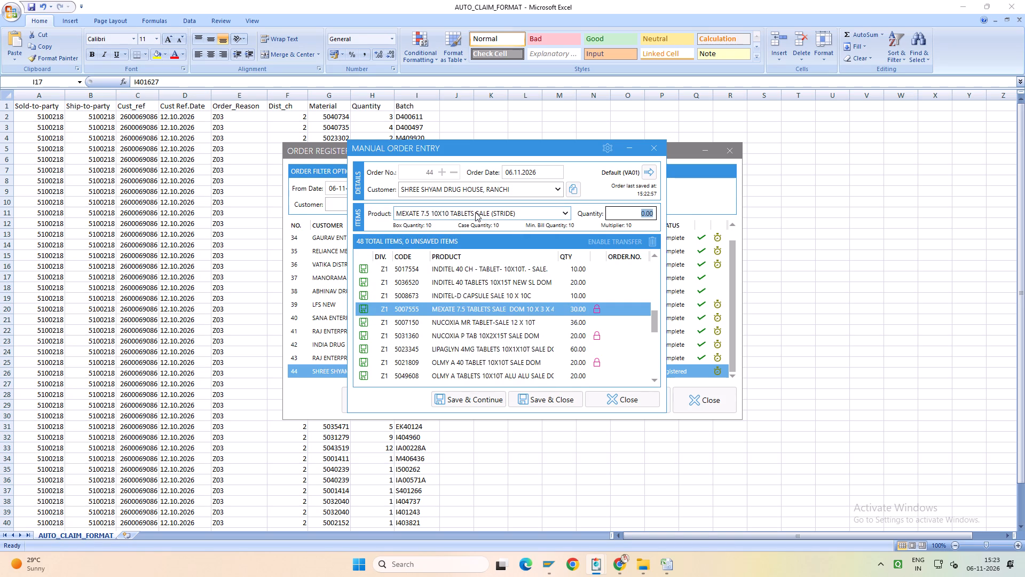
pyautogui.write('30')
pyautogui.press('Return')
# Delete the locked MEXATE 7.5 TABLETS SALE DOM 10 X 3 X 4 line from order 44.
pyautogui.scroll(4, 606, 313)
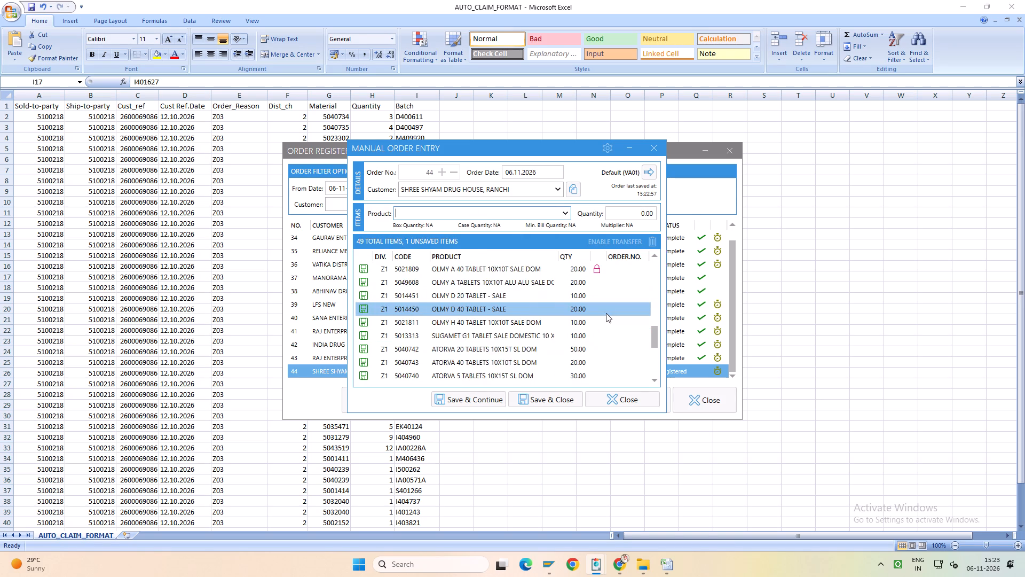
pyautogui.scroll(3, 606, 313)
pyautogui.click(578, 335)
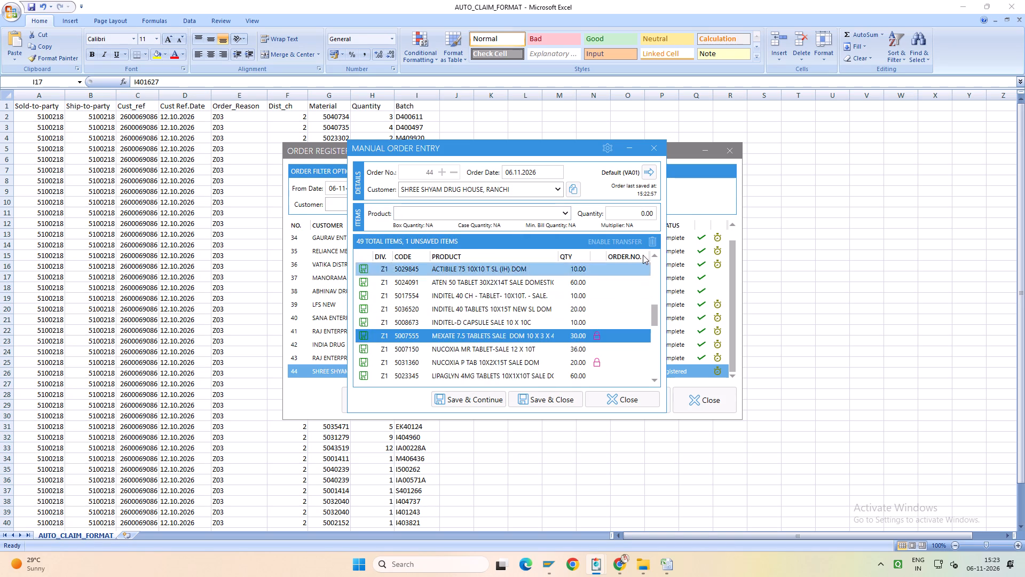
pyautogui.click(652, 241)
# Add NUCOXIA P TABLETS 5X2X15T SALE DOM to order 44 with a quantity of 15.
pyautogui.click(587, 335)
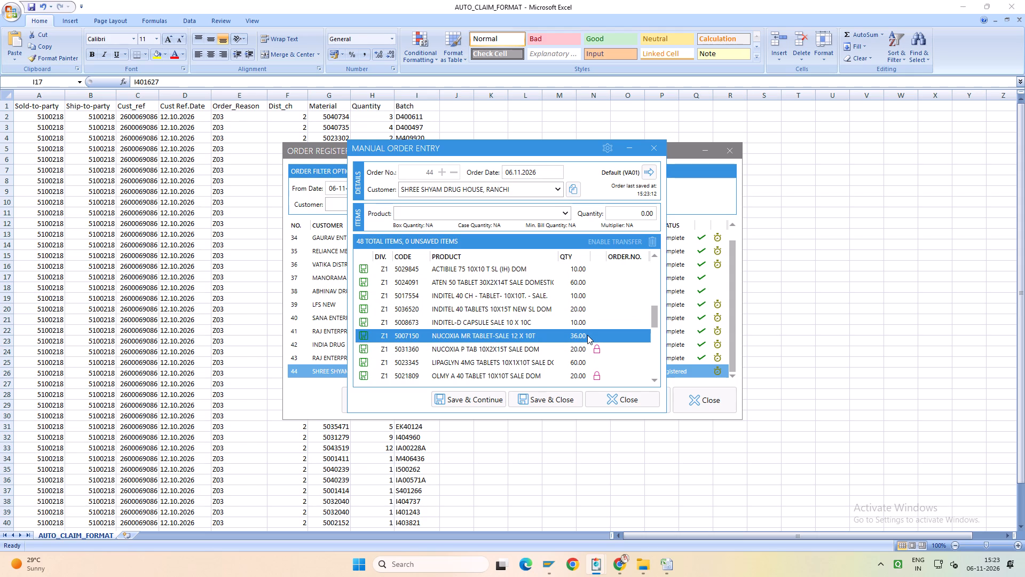
pyautogui.click(475, 214)
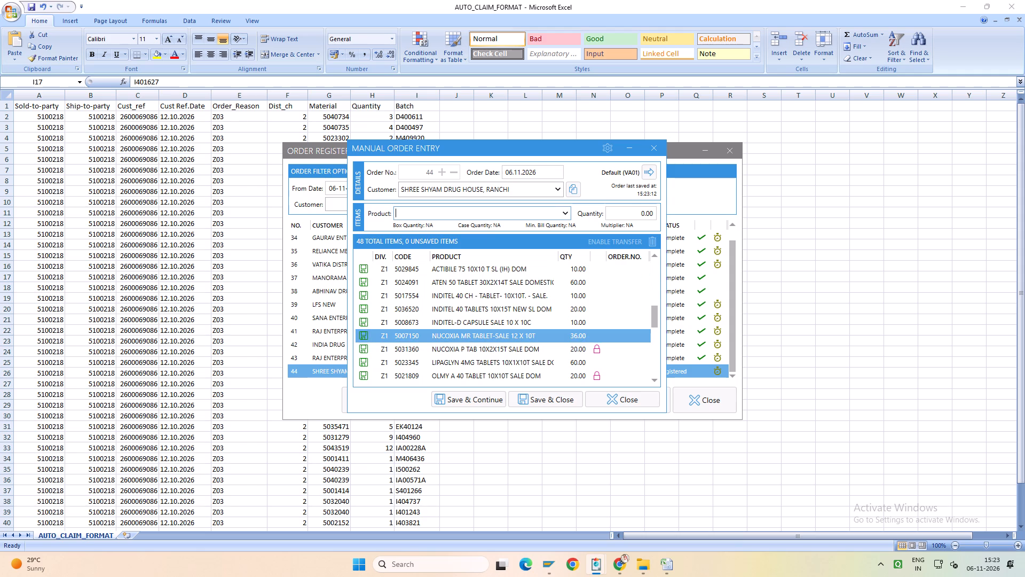
pyautogui.write('NUCXOIAP')
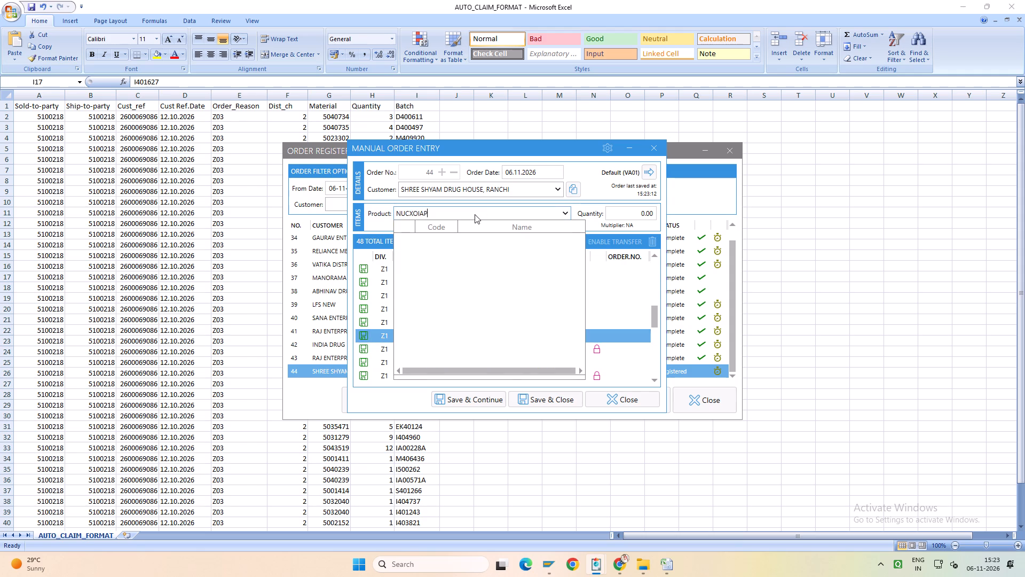
pyautogui.press('BackSpace')
pyautogui.press('BackSpace')
pyautogui.press('BackSpace')
pyautogui.press('BackSpace')
pyautogui.press('BackSpace')
pyautogui.write('OXIAP')
pyautogui.press('Down')
pyautogui.press('Down')
pyautogui.press('Return')
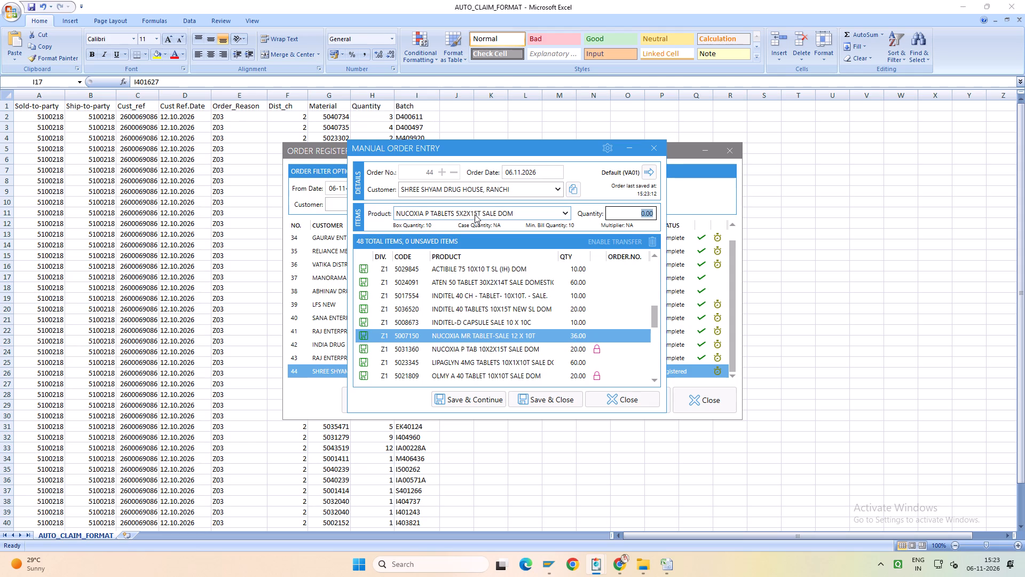
pyautogui.write('15')
pyautogui.press('Return')
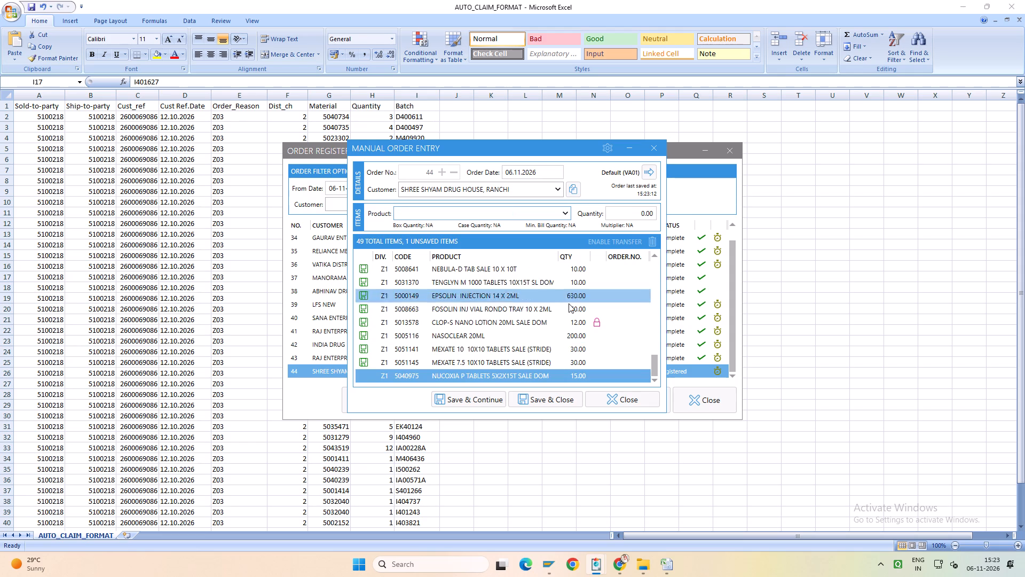
# Delete the locked NUCOXIA P TAB 10X2X15T SALE DOM line from order 44.
pyautogui.scroll(5, 571, 309)
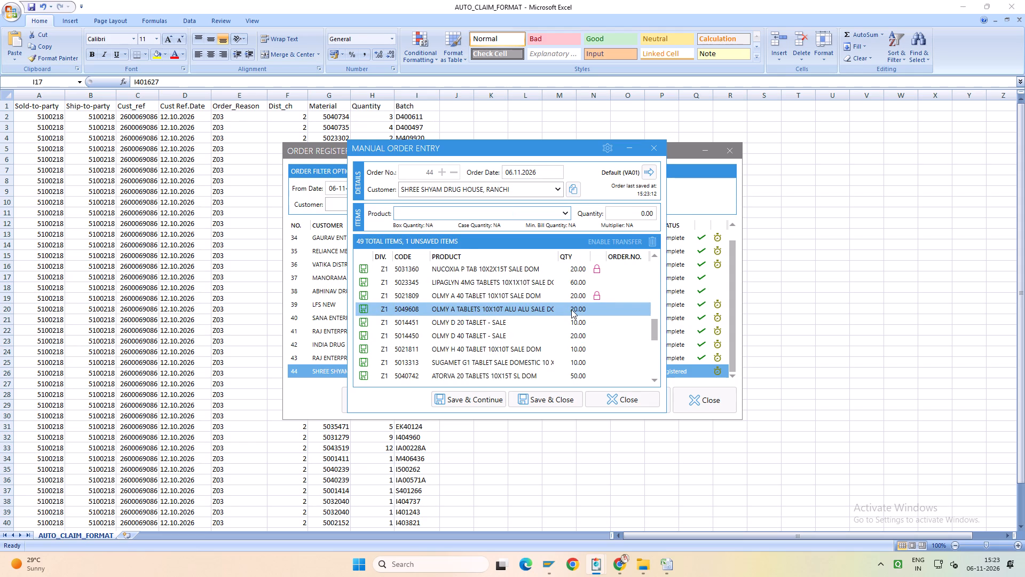
pyautogui.click(573, 268)
pyautogui.click(652, 242)
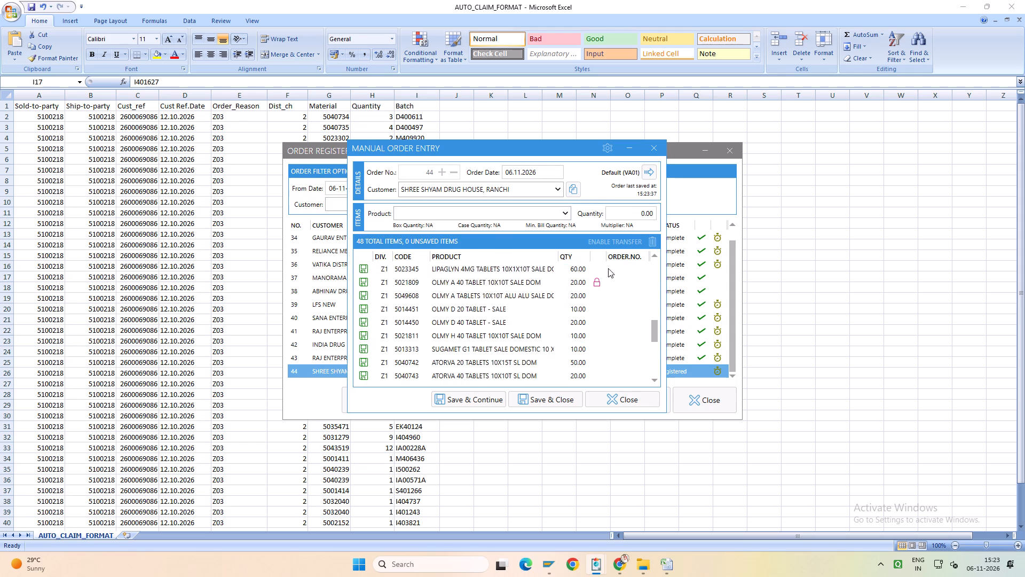
# Add OLMY A 40TABLETS 10X10T ALU ALU SALE DOM to order 44 with a quantity of 20.
pyautogui.click(586, 282)
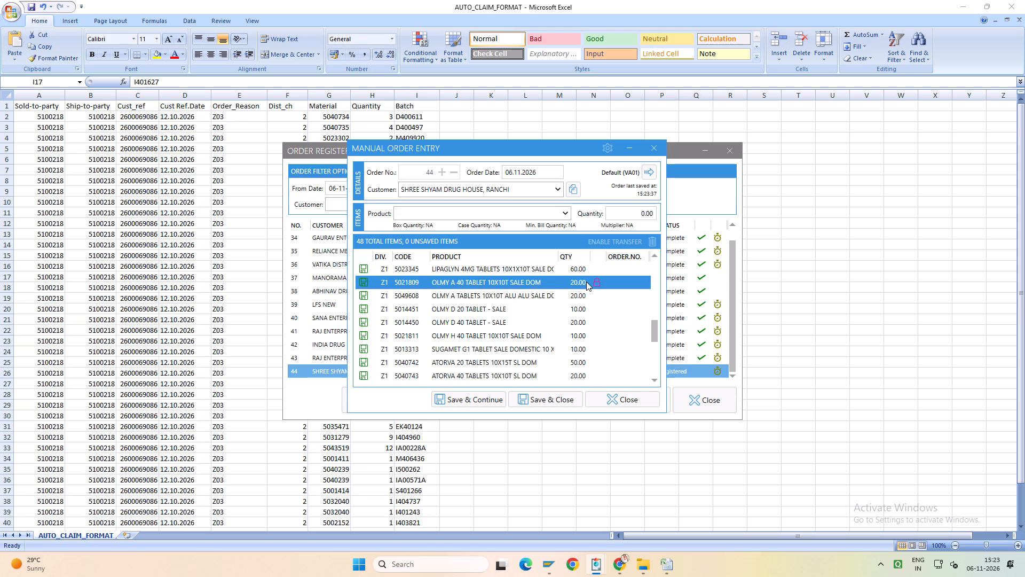
pyautogui.click(459, 214)
pyautogui.write('OLMYA')
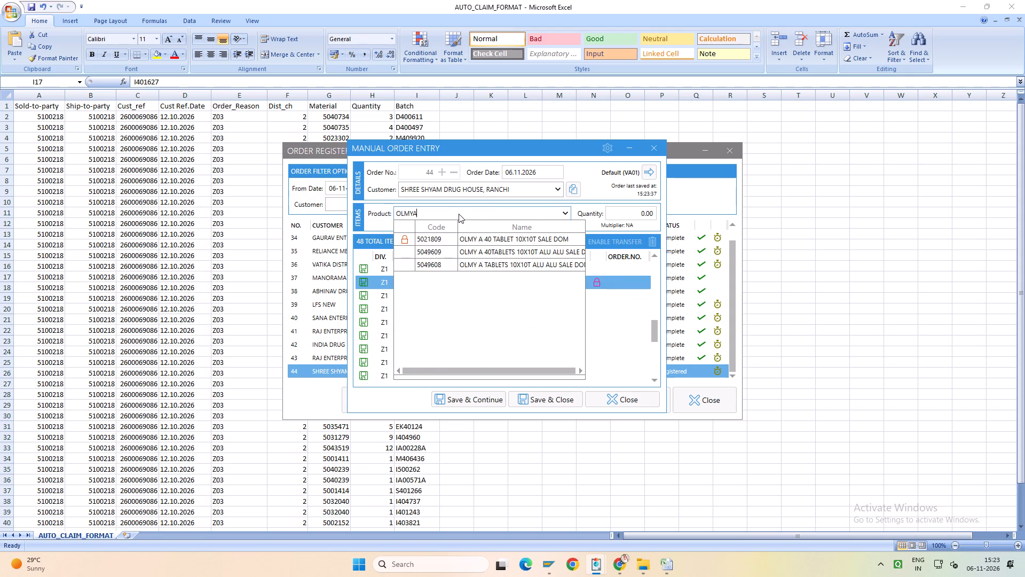
pyautogui.press('Down')
pyautogui.press('Down')
pyautogui.press('Down')
pyautogui.press('Return')
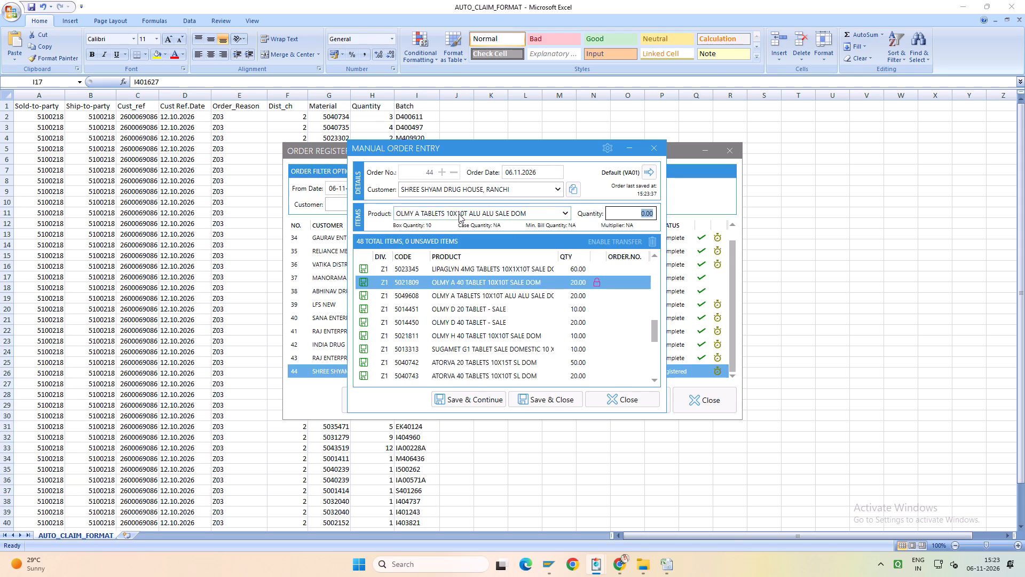
pyautogui.moveTo(537, 213); pyautogui.dragTo(442, 213)
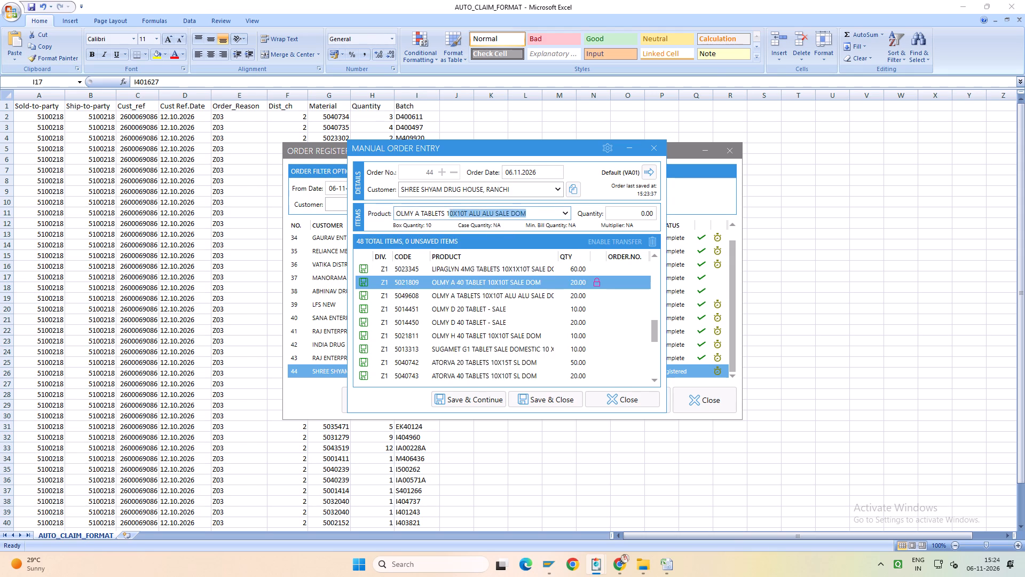
pyautogui.moveTo(442, 213); pyautogui.dragTo(414, 213)
pyautogui.write('A40')
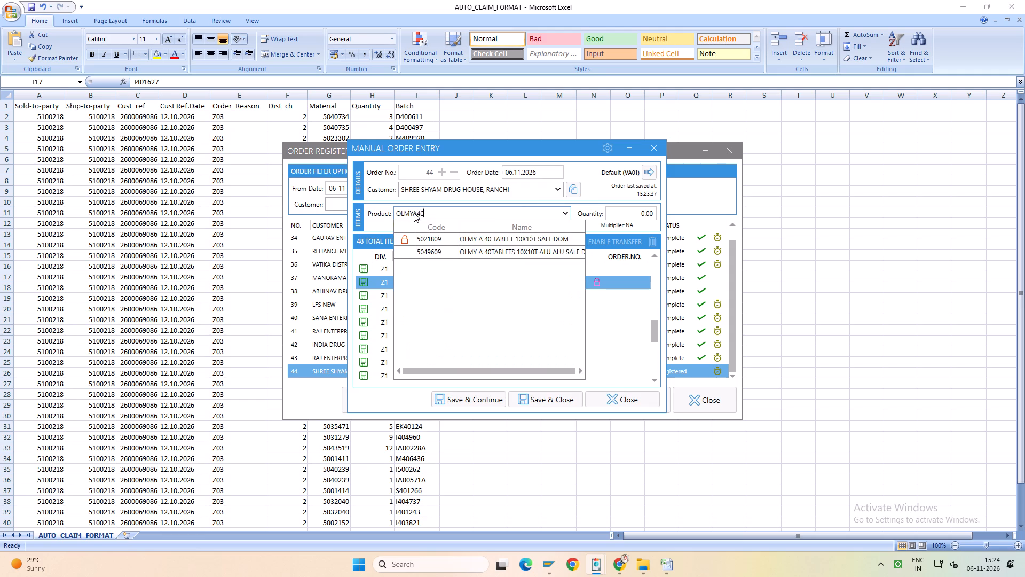
pyautogui.press('Down')
pyautogui.press('Down')
pyautogui.press('Return')
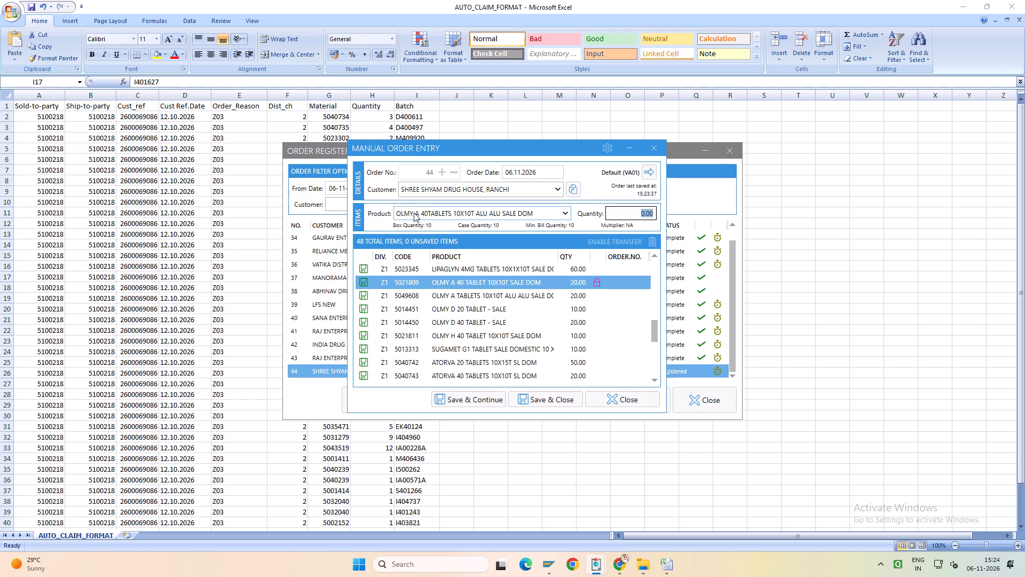
pyautogui.write('20')
pyautogui.press('Return')
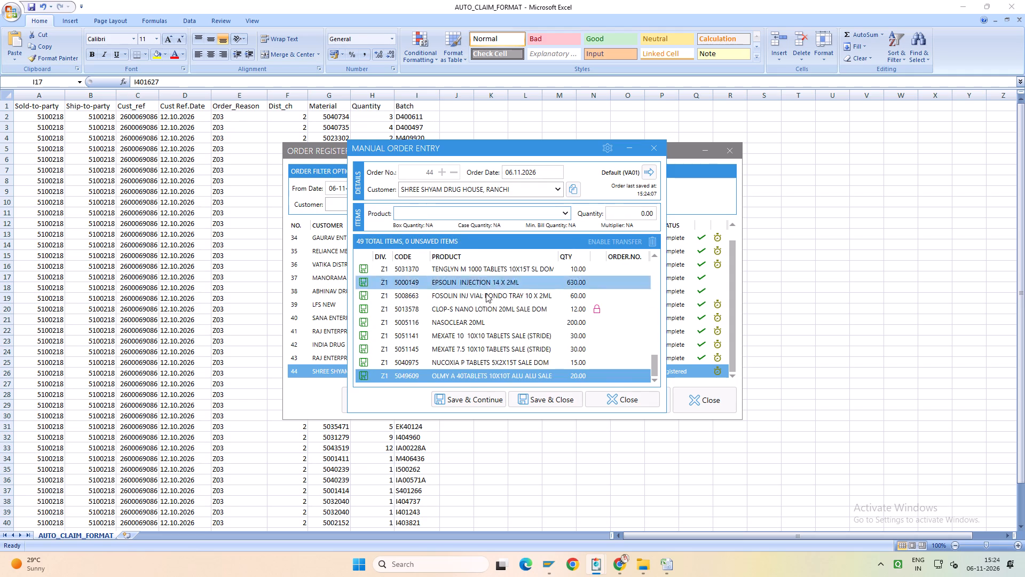
# Delete the locked OLMY A 40 TABLET 10X10T SALE DOM line from order 44.
pyautogui.scroll(5, 501, 316)
pyautogui.click(535, 281)
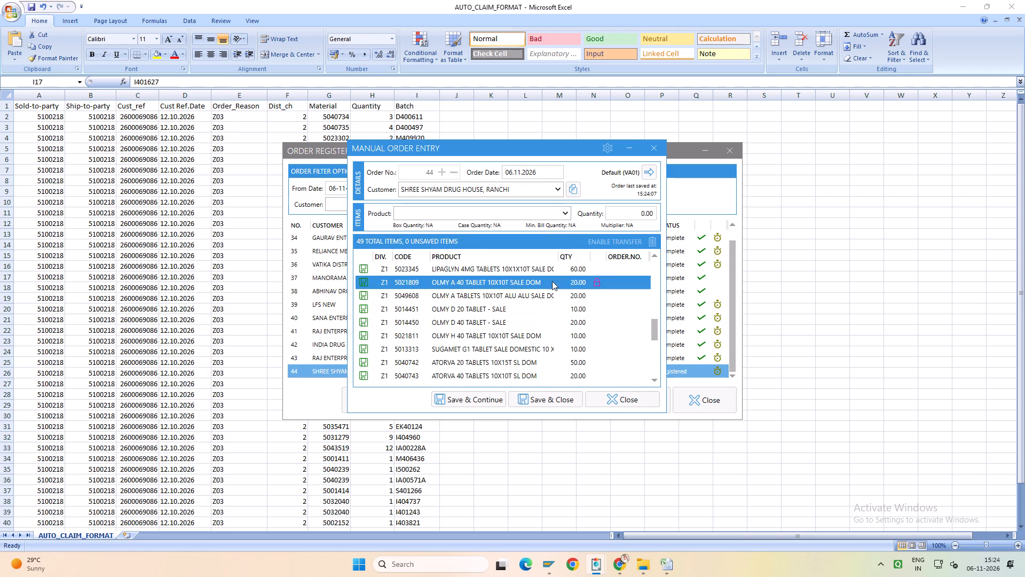
pyautogui.click(653, 243)
# Check the products and quantities in order 44 from OLMY A TABLETS 10X10T ALU ALU through TENGLYN M 1000 TABLETS.
pyautogui.click(596, 280)
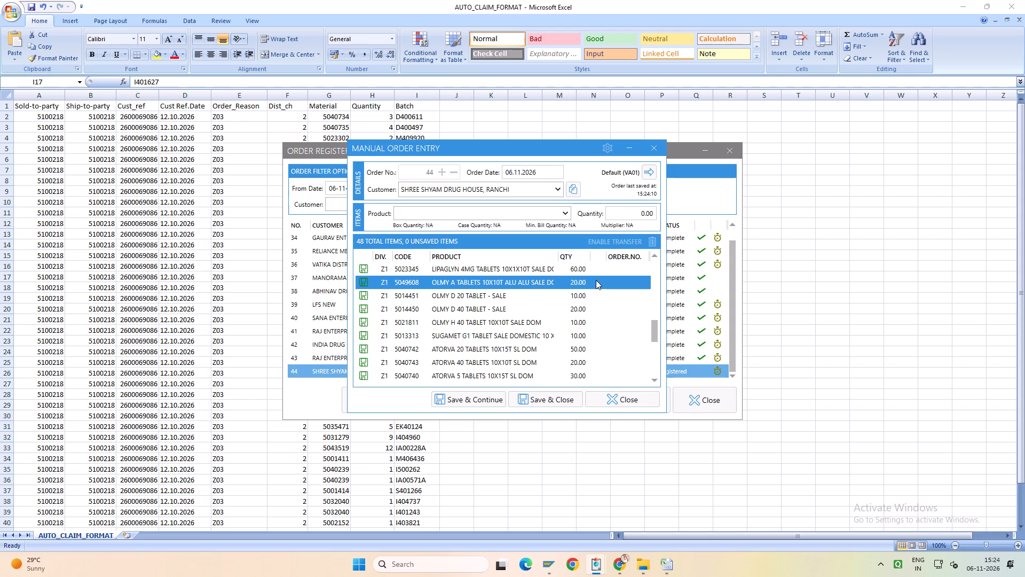
pyautogui.press('Down')
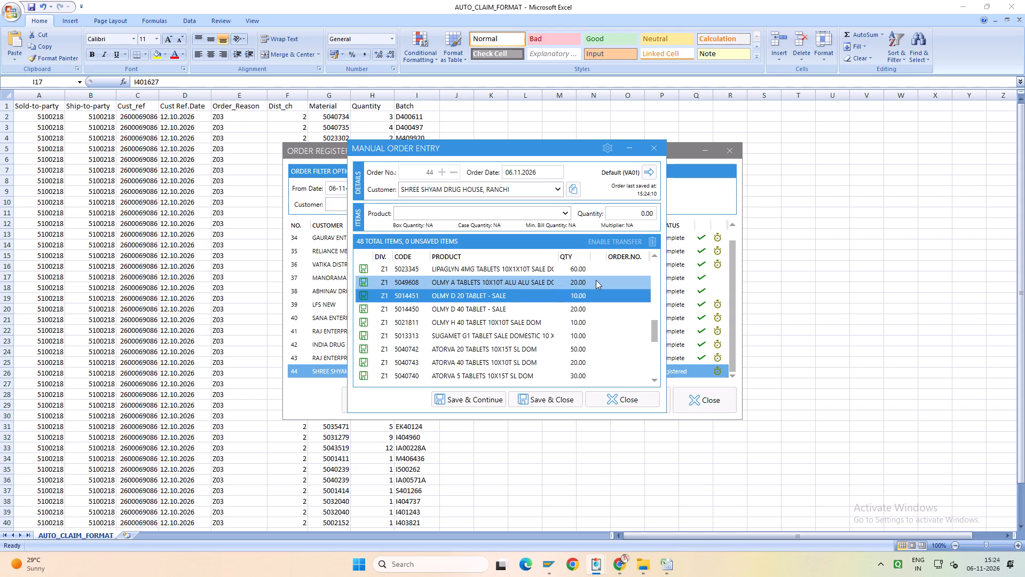
pyautogui.press('Down')
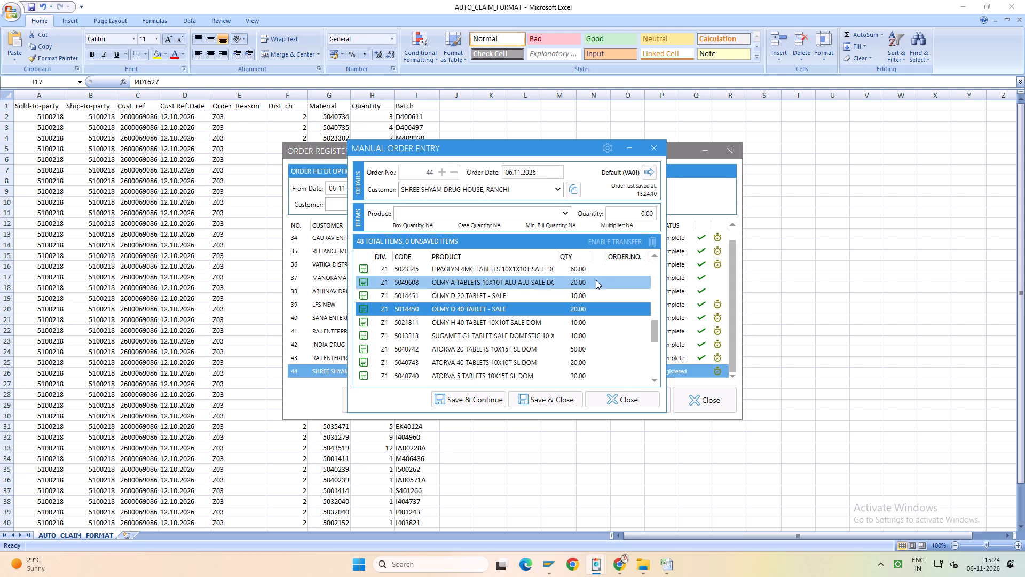
pyautogui.press('Down')
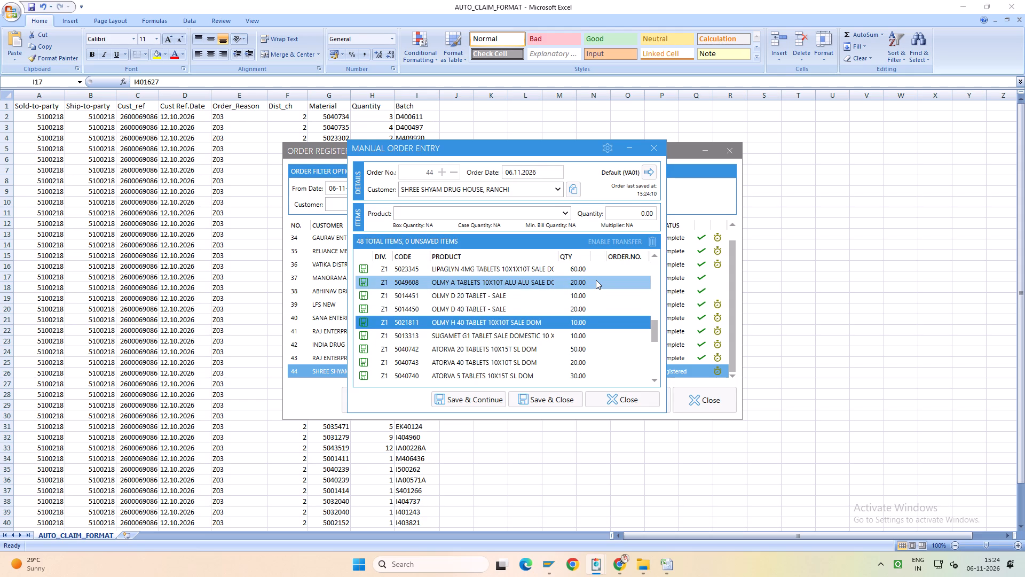
pyautogui.press('Down')
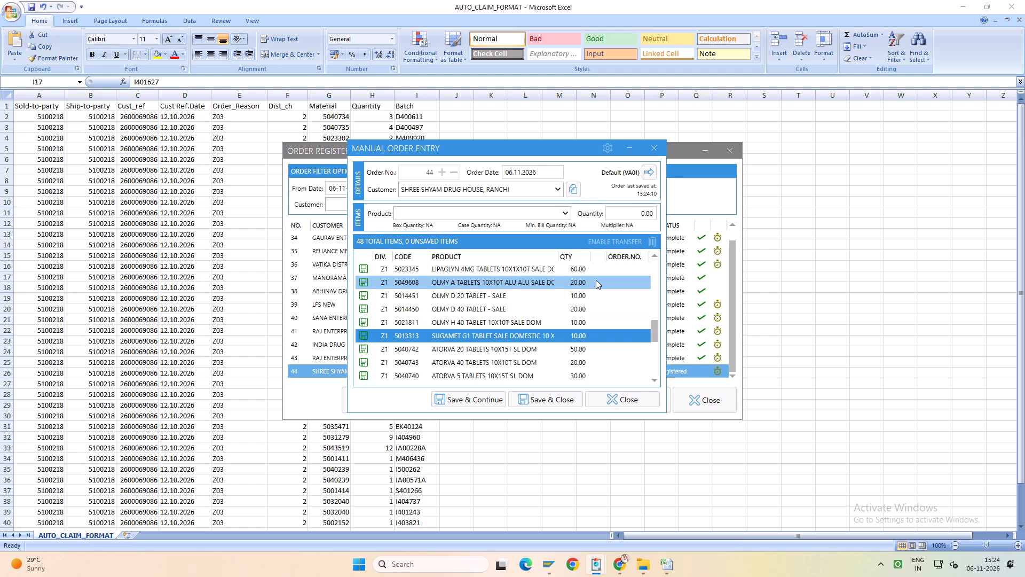
pyautogui.press('Down')
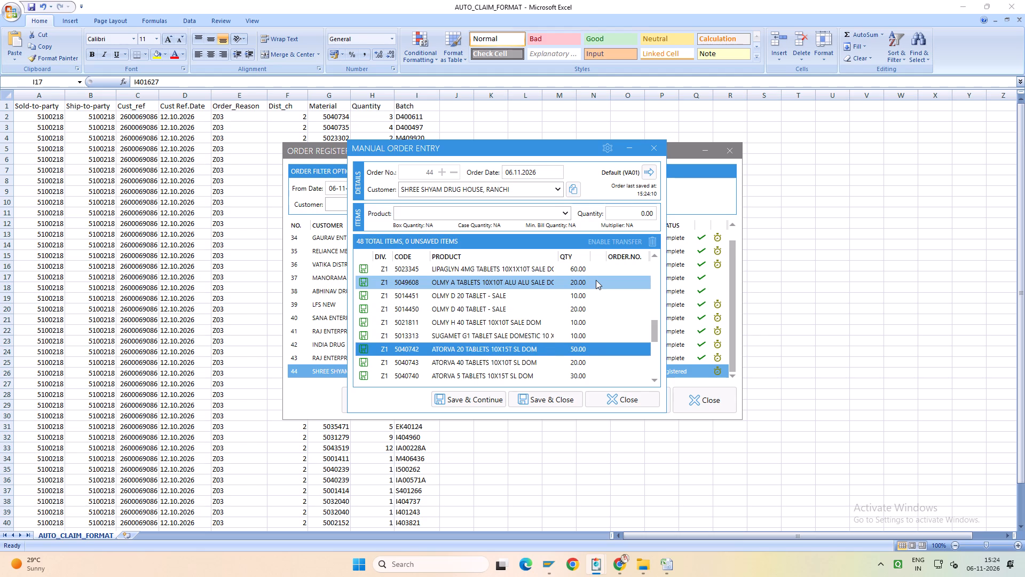
pyautogui.press('Down')
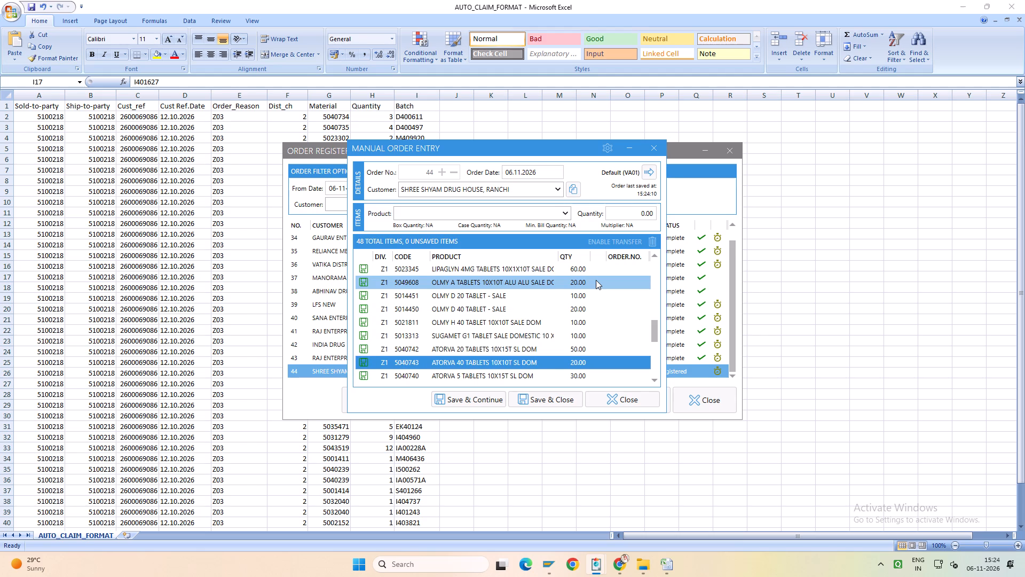
pyautogui.press('Down')
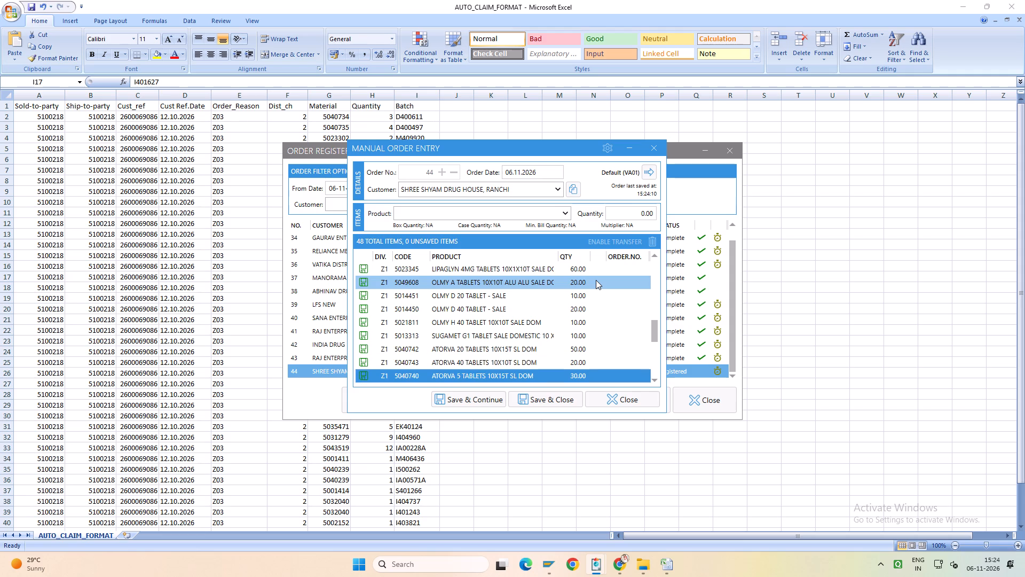
pyautogui.press('Down')
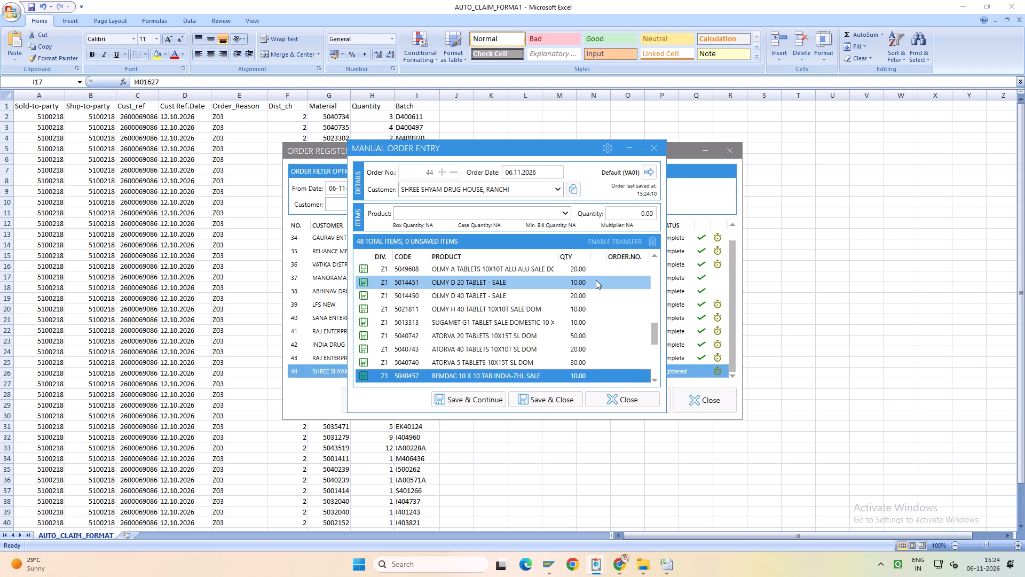
pyautogui.press('Down')
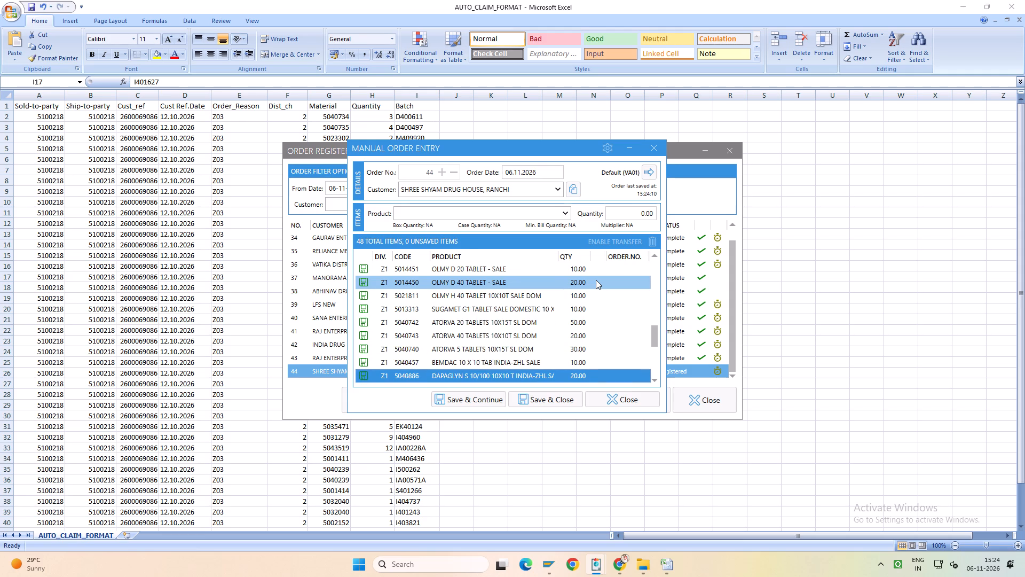
pyautogui.press('Down')
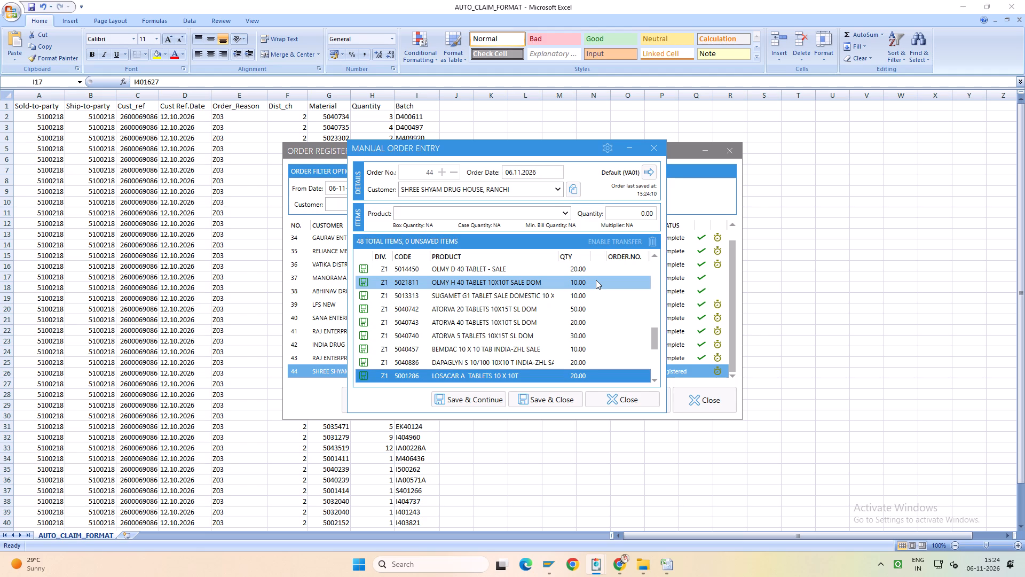
pyautogui.press('Down')
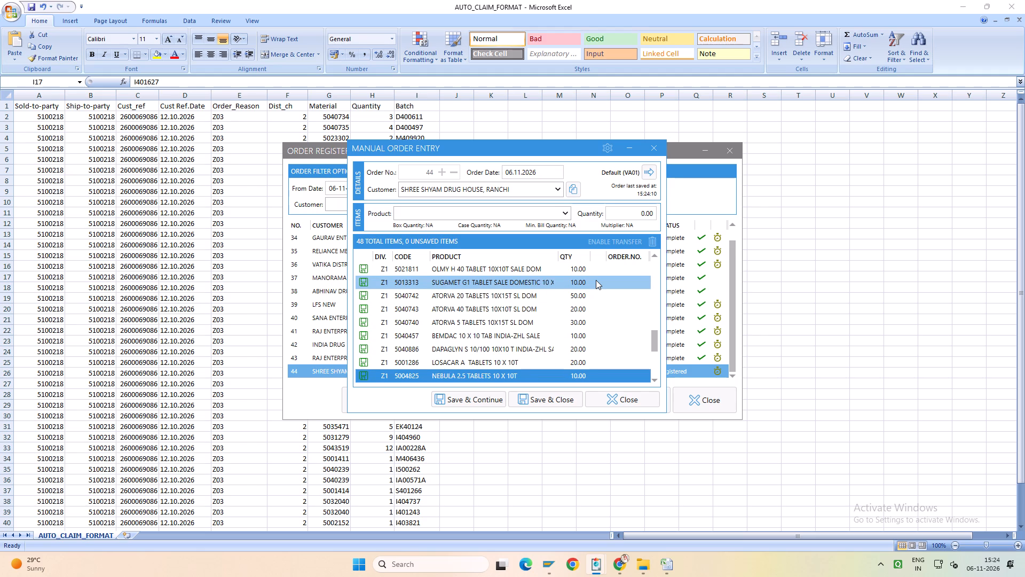
pyautogui.press('Down')
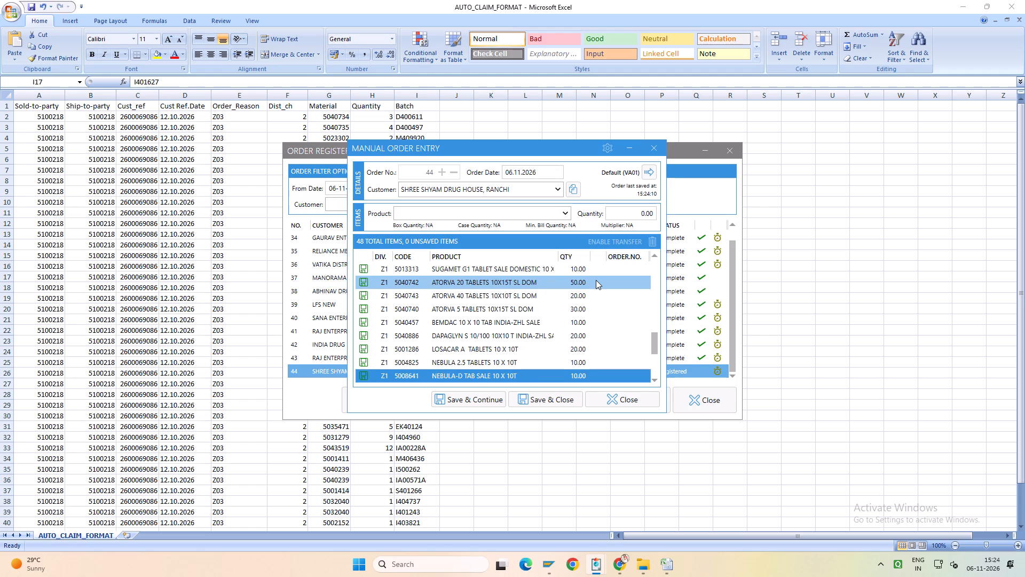
pyautogui.press('Down')
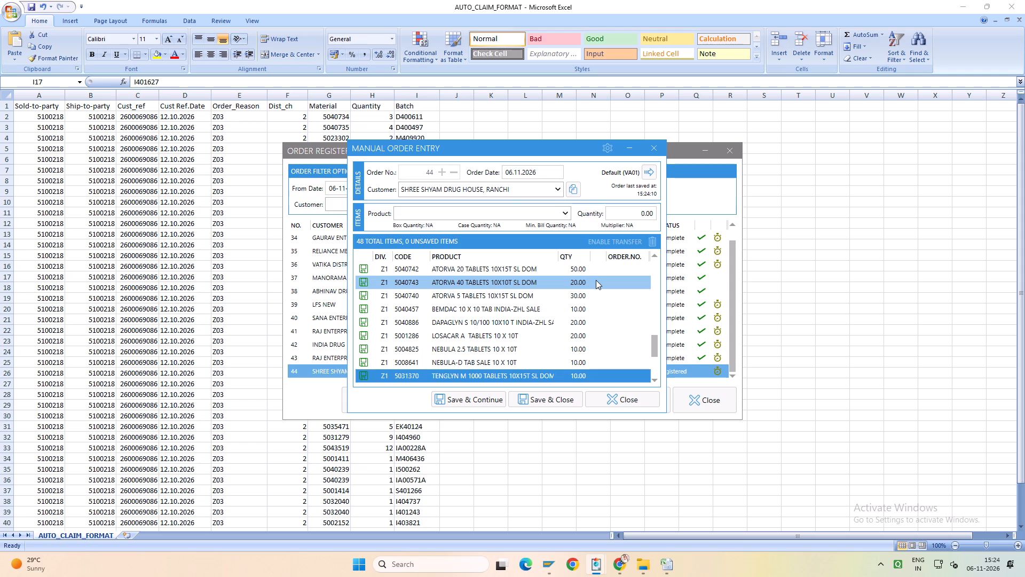
# Set the quantity of EPSOLIN INJECTION 14 X 2ML in order 44 to 700.
pyautogui.press('Down')
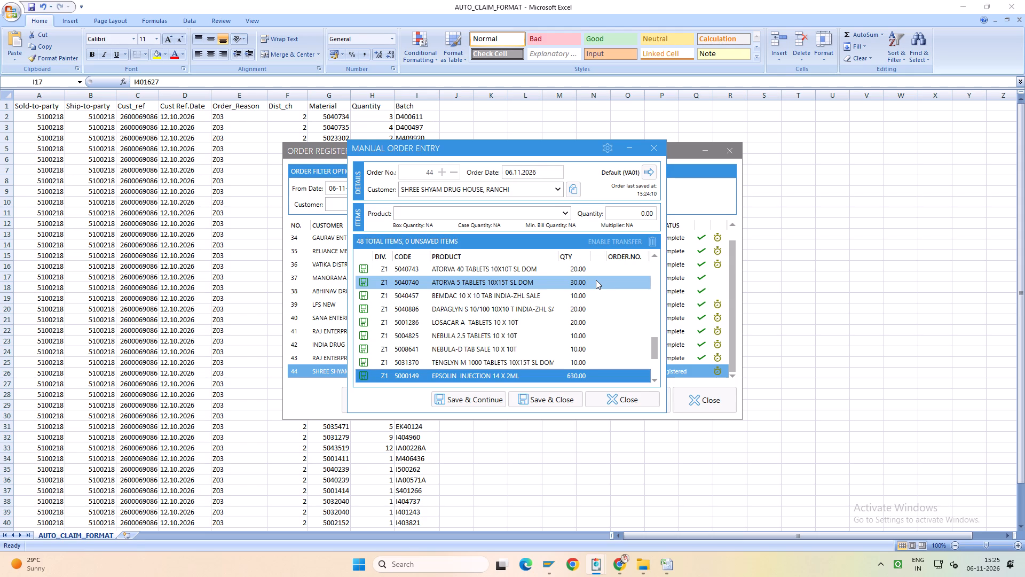
pyautogui.click(453, 215)
pyautogui.write('EPSOLININ')
pyautogui.press('Down')
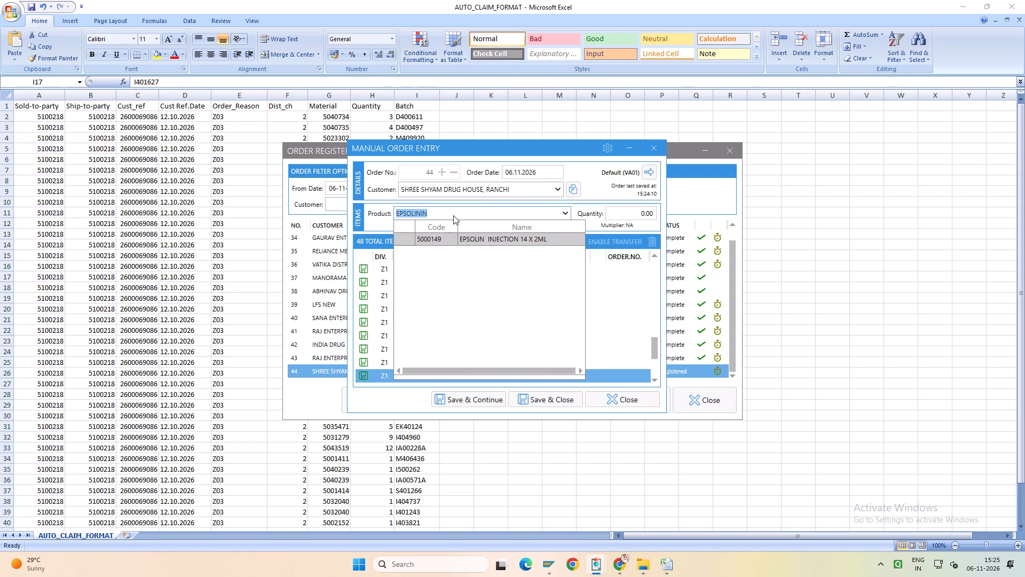
pyautogui.press('Return')
pyautogui.write('700')
pyautogui.press('Return')
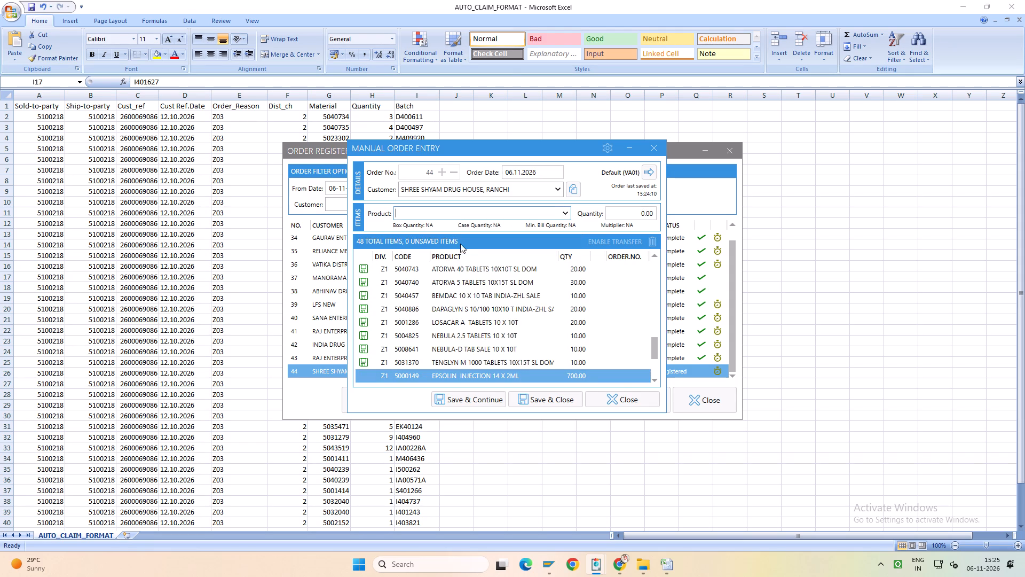
# Add CLOP-S NANO LOTION(R.FORMU.)20ML SL DOM to order 44, entering a quantity of 12.
pyautogui.click(526, 377)
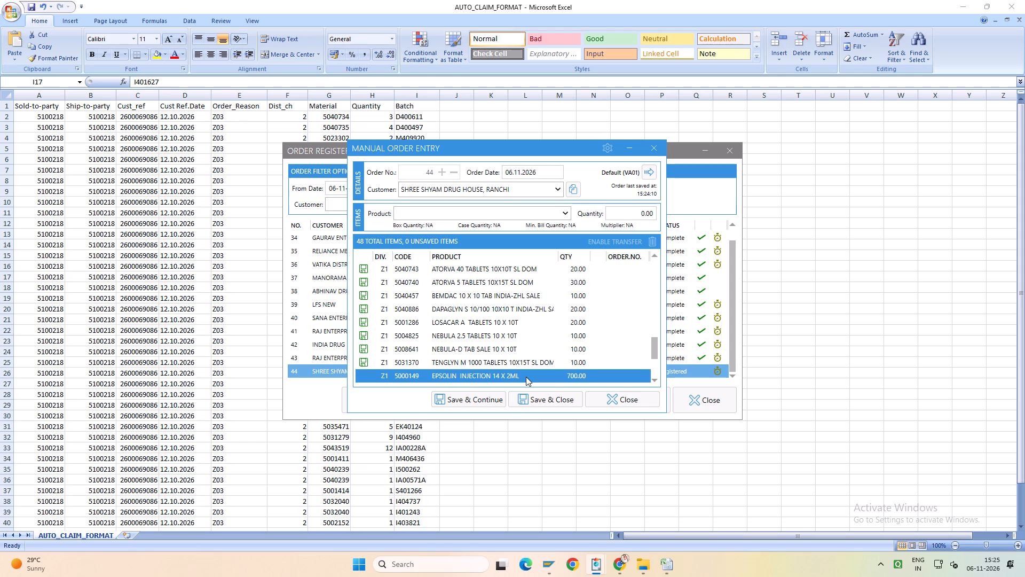
pyautogui.press('Down')
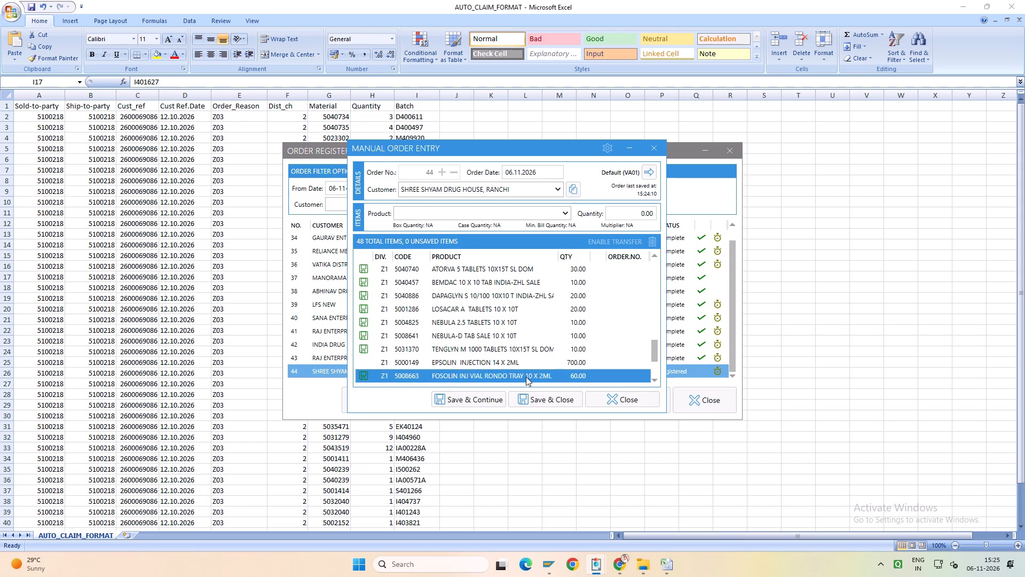
pyautogui.press('Down')
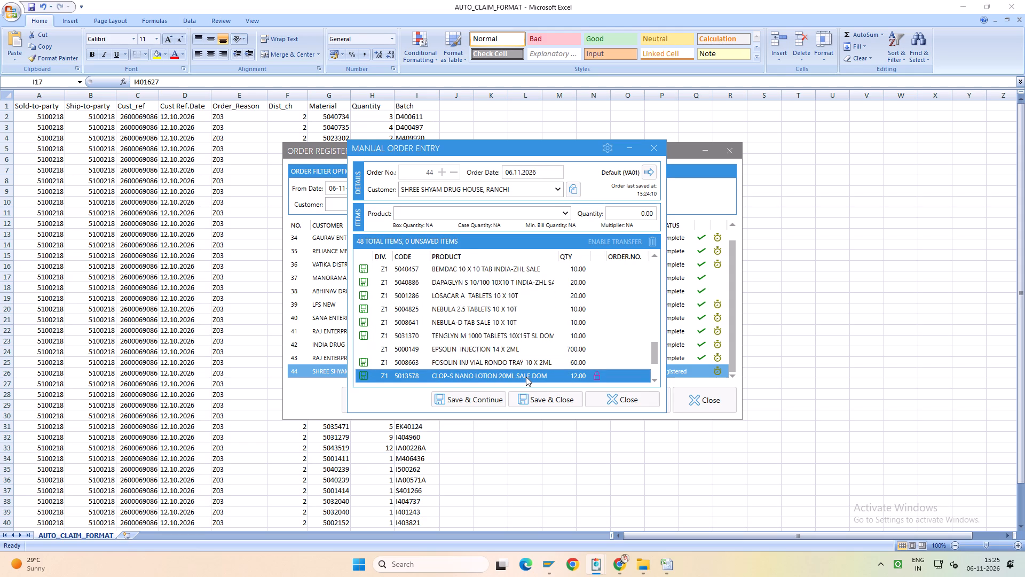
pyautogui.click(439, 215)
pyautogui.write('CLOPSNANOL')
pyautogui.press('Down')
pyautogui.press('Down')
pyautogui.press('Return')
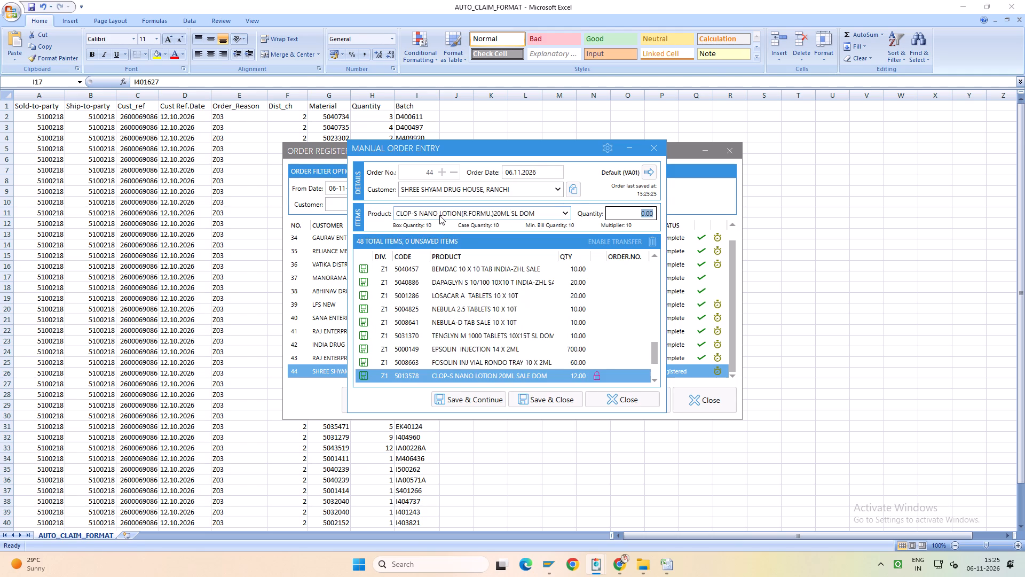
pyautogui.write('12')
pyautogui.press('Return')
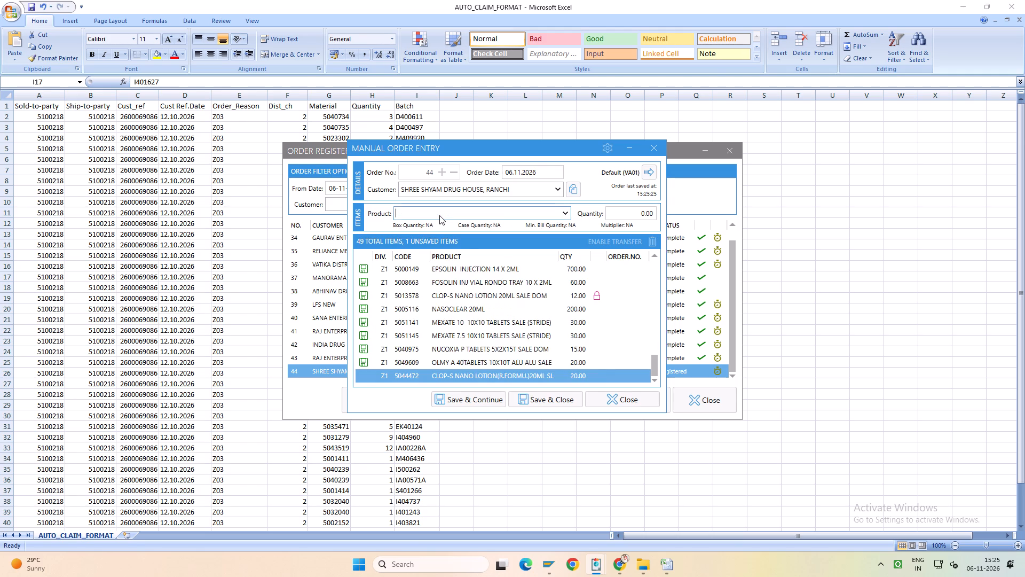